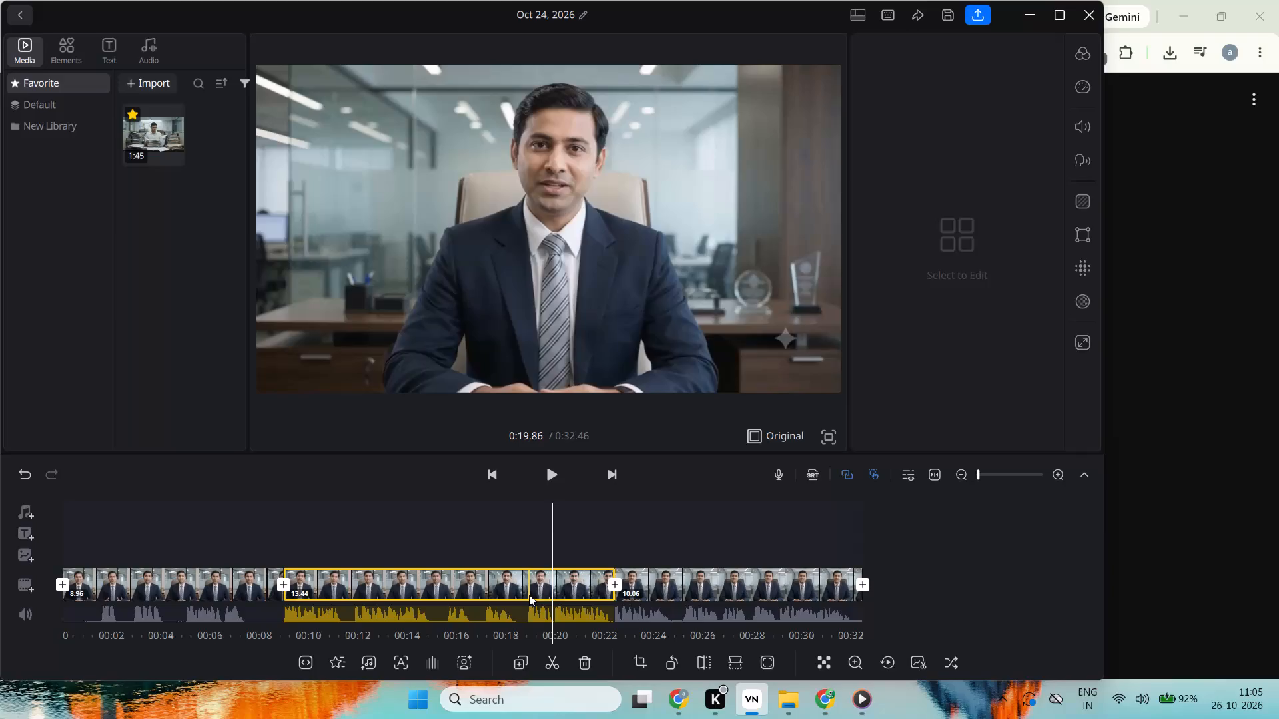
Switch to File Explorer and open the Adity_NRG folder on pCloud Drive (P:).
key(alt+Tab)
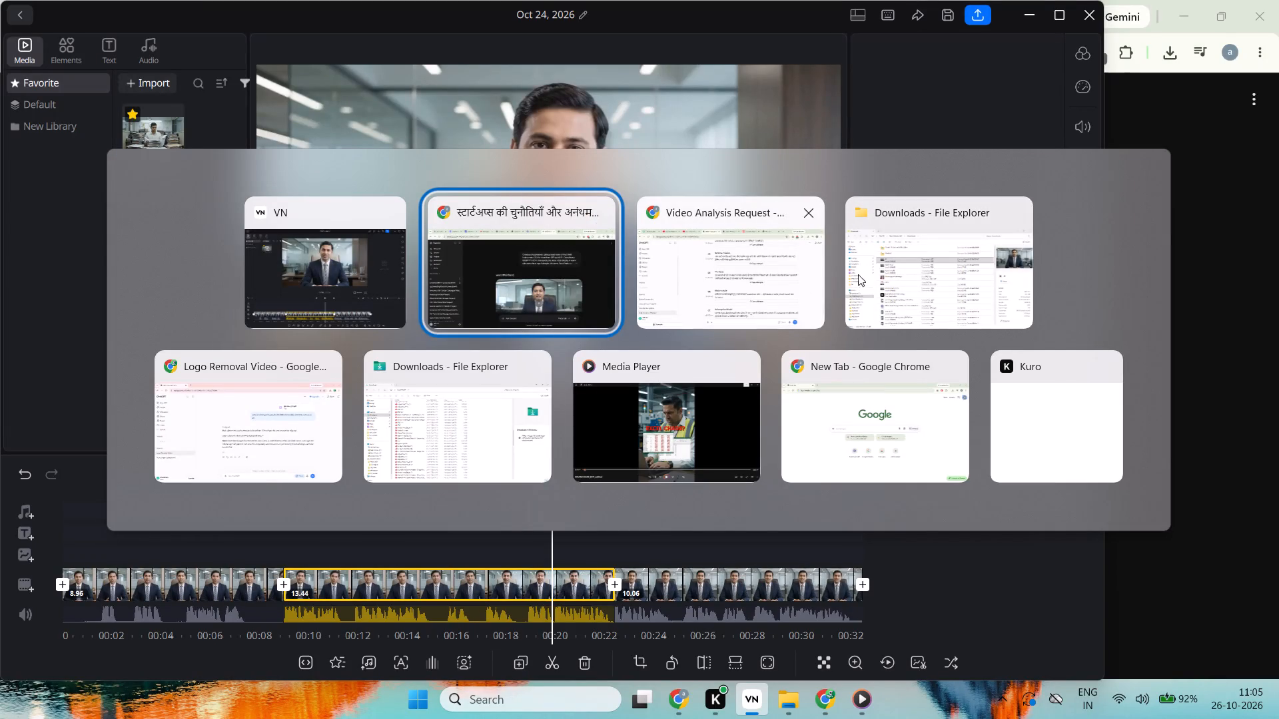
alt+click(863, 264)
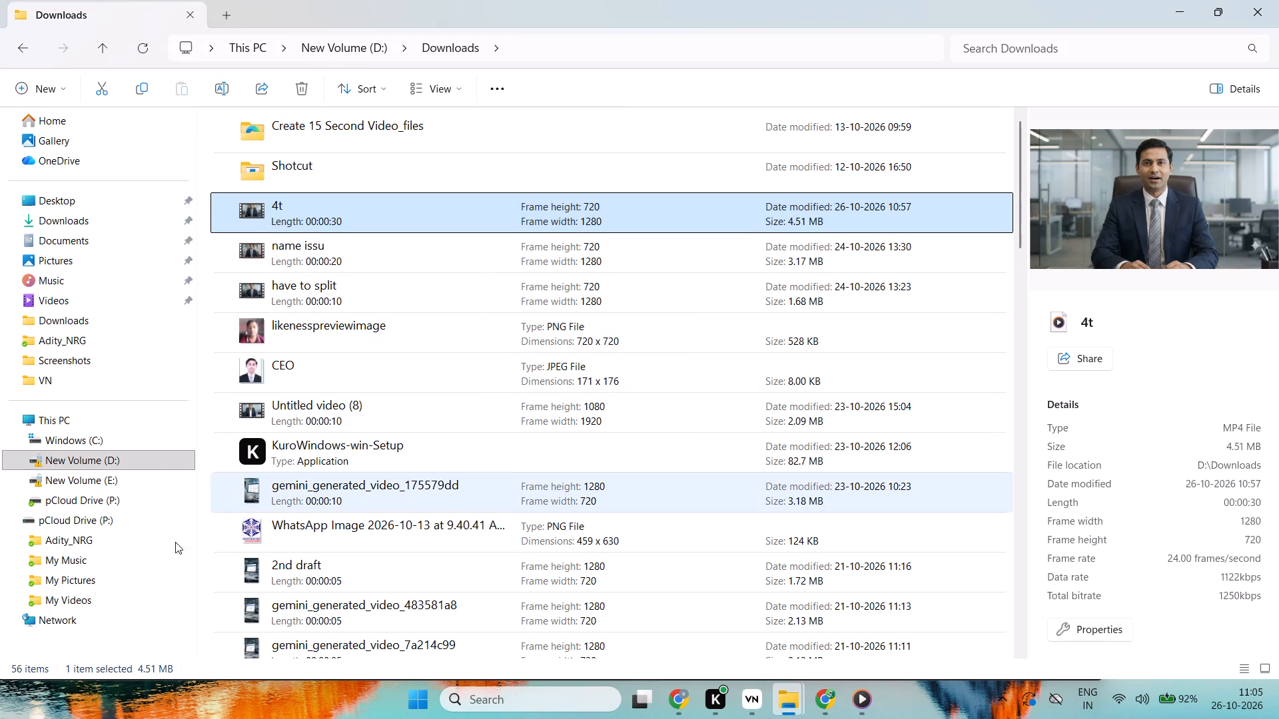
click(85, 537)
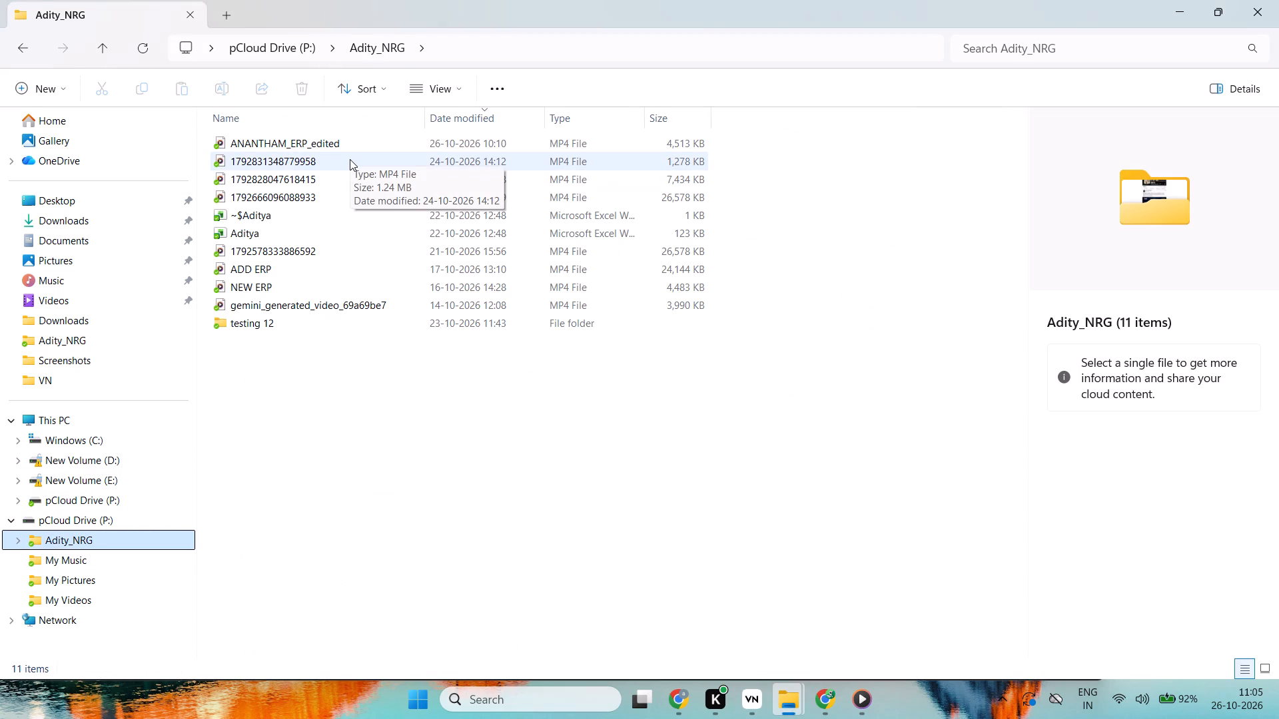
Review the video ANANTHAM_ERP_edited, examining the switch from the tablet dashboard to the Great Indian Sale scene about 7 seconds in.
double_click(350, 159)
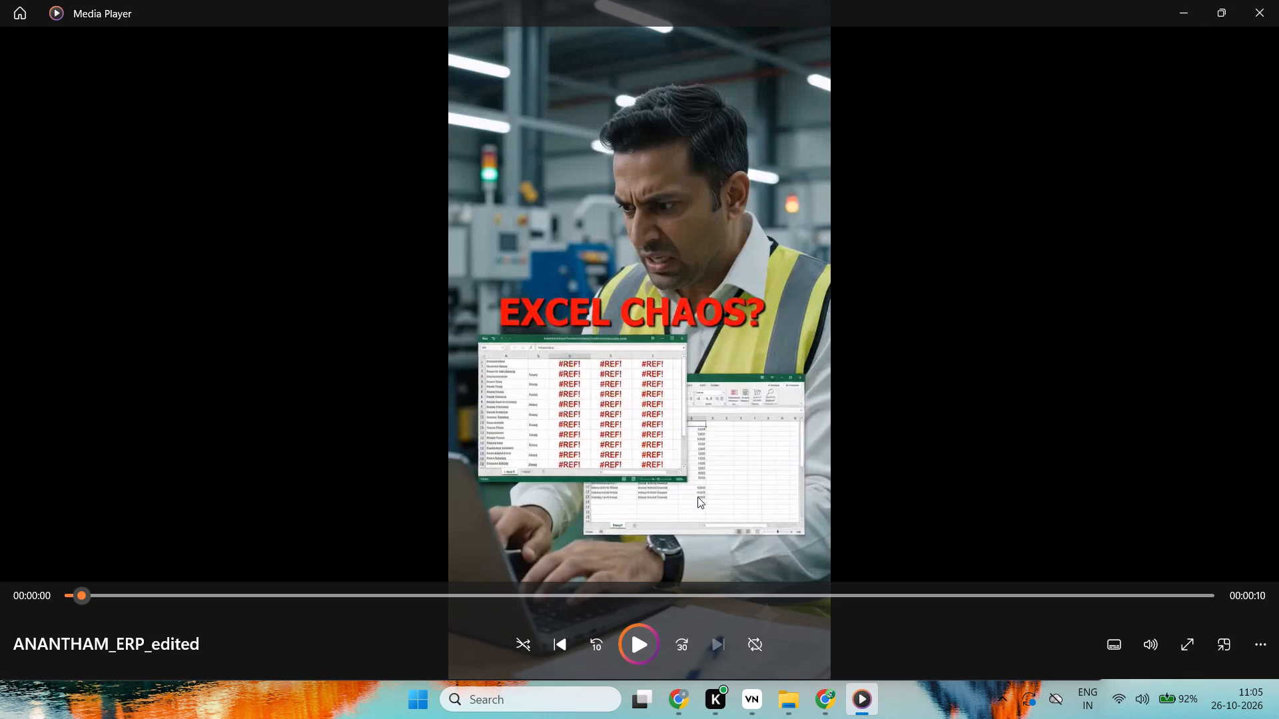
drag(643, 629, 646, 623)
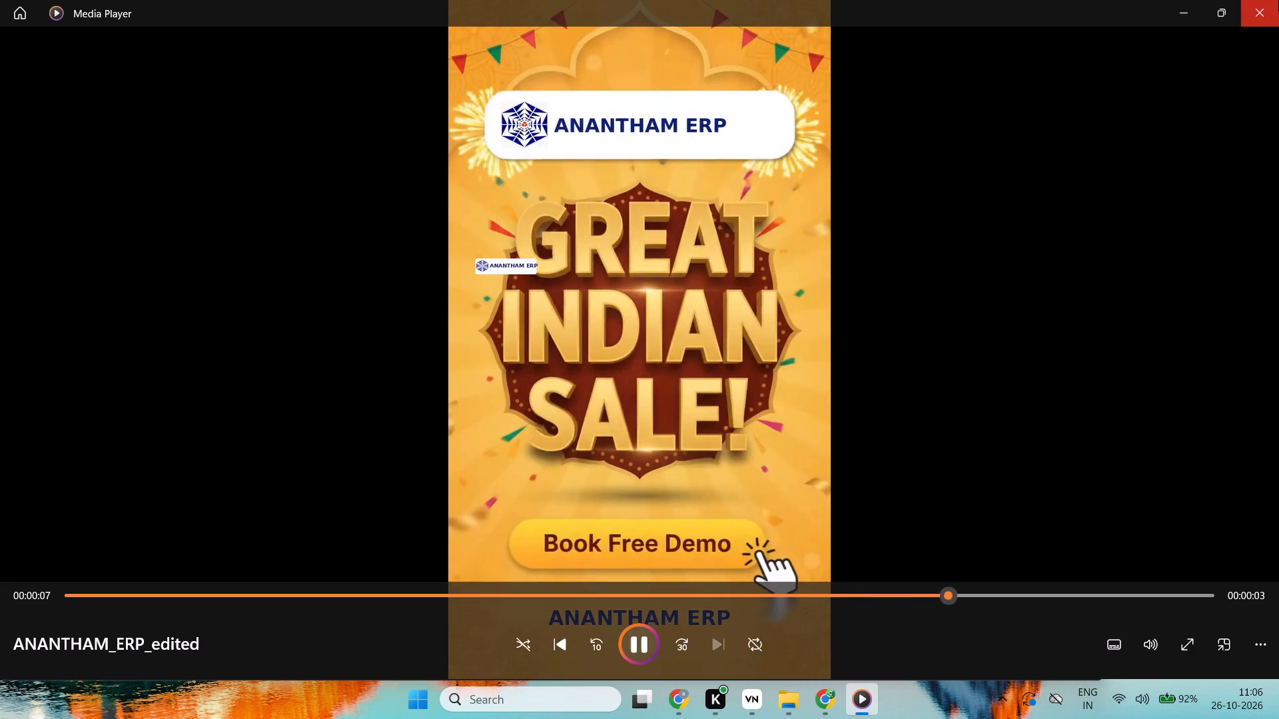
click(1278, 0)
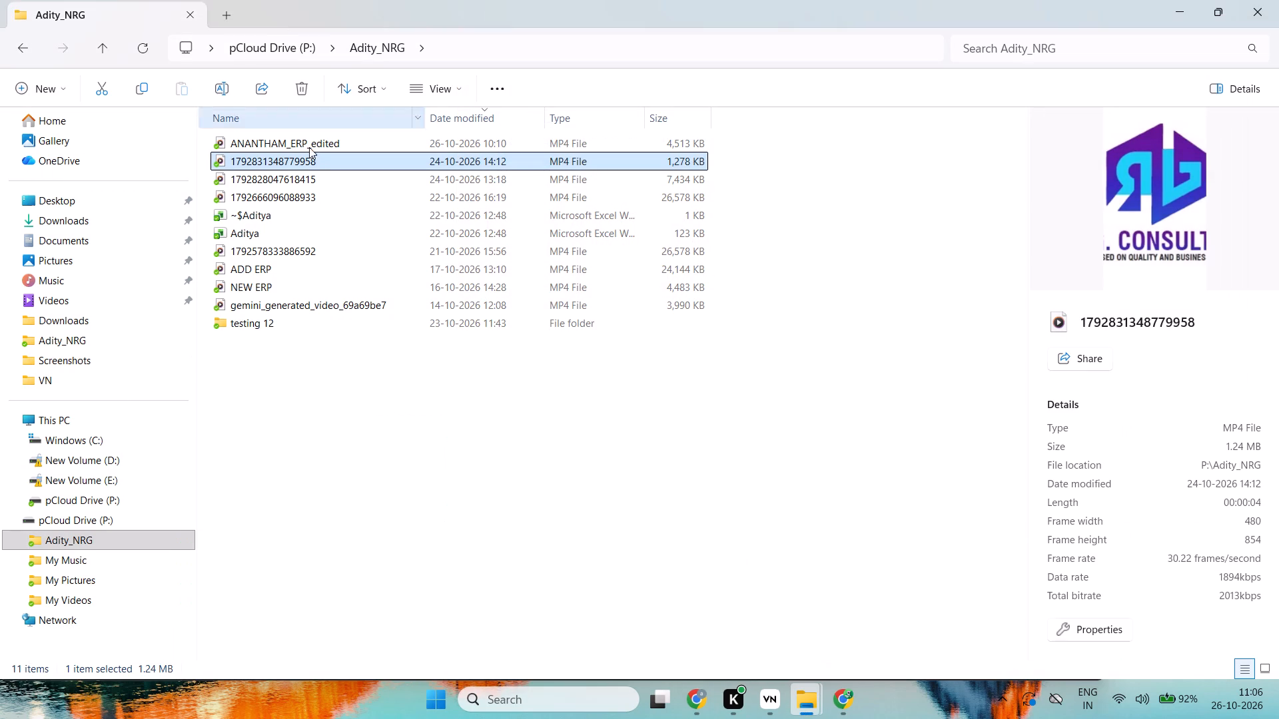
double_click(315, 136)
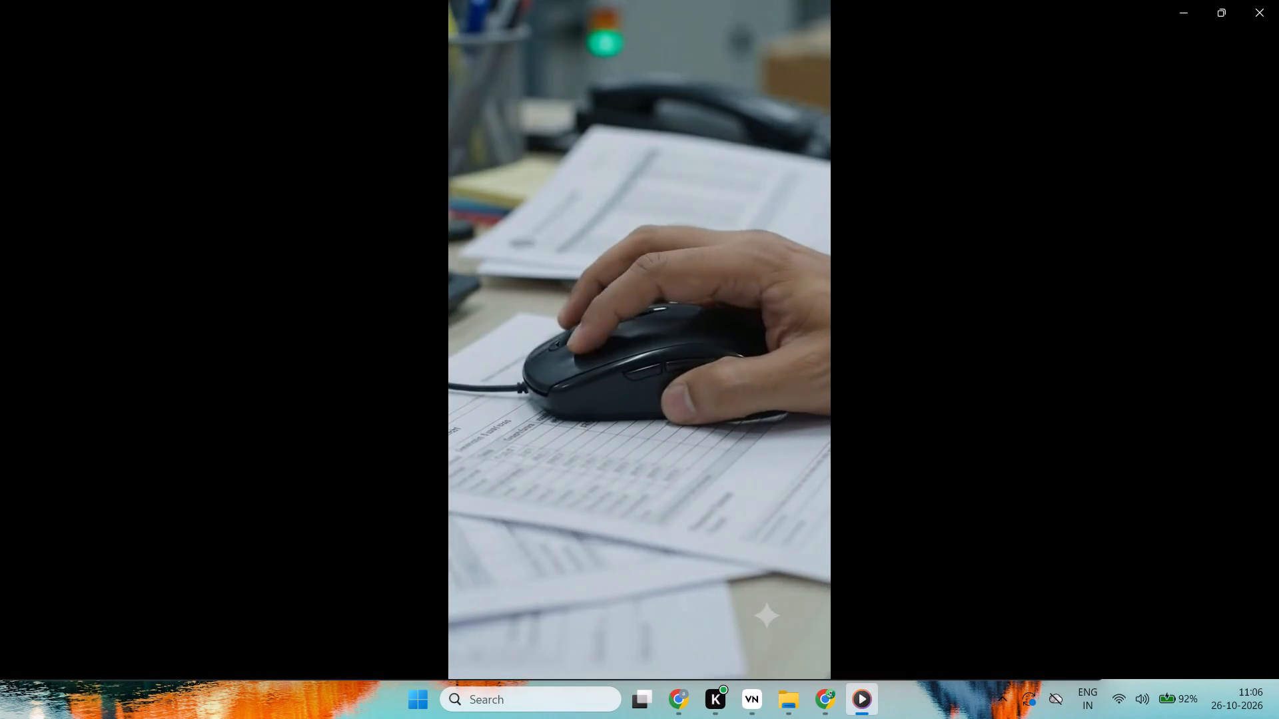
key(Right)
key(Right)
key(Right)
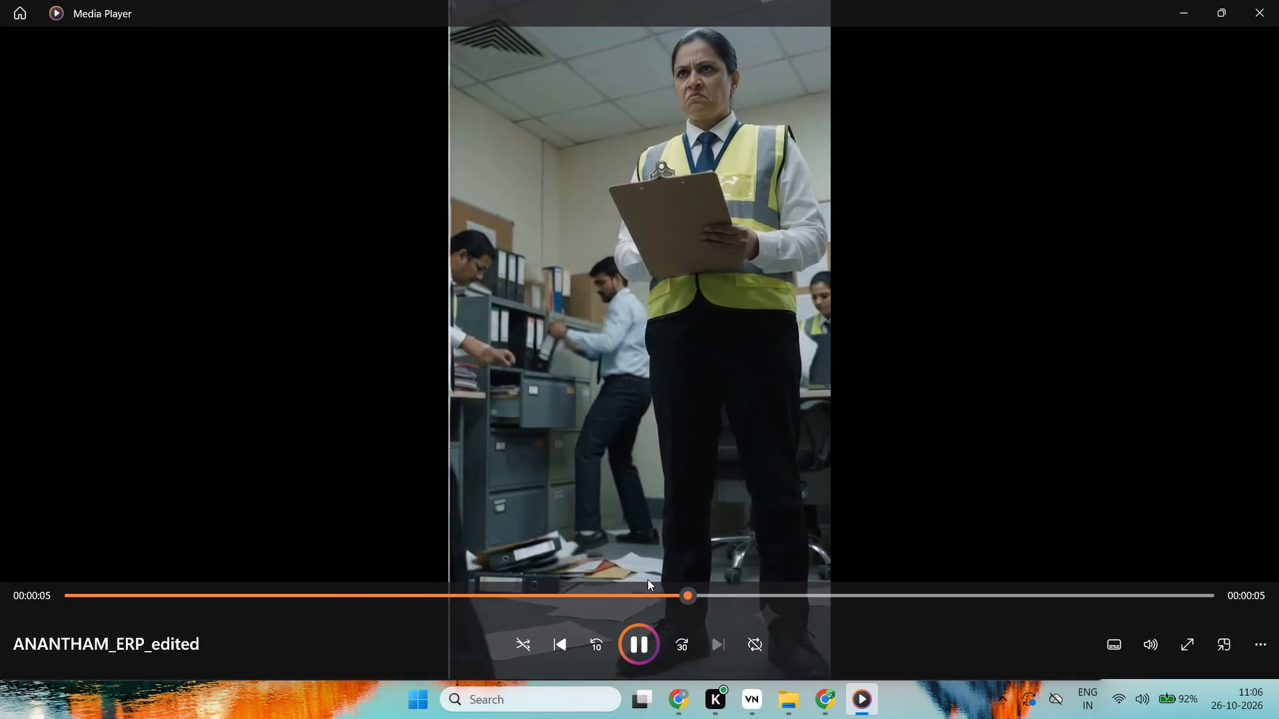
key(Right)
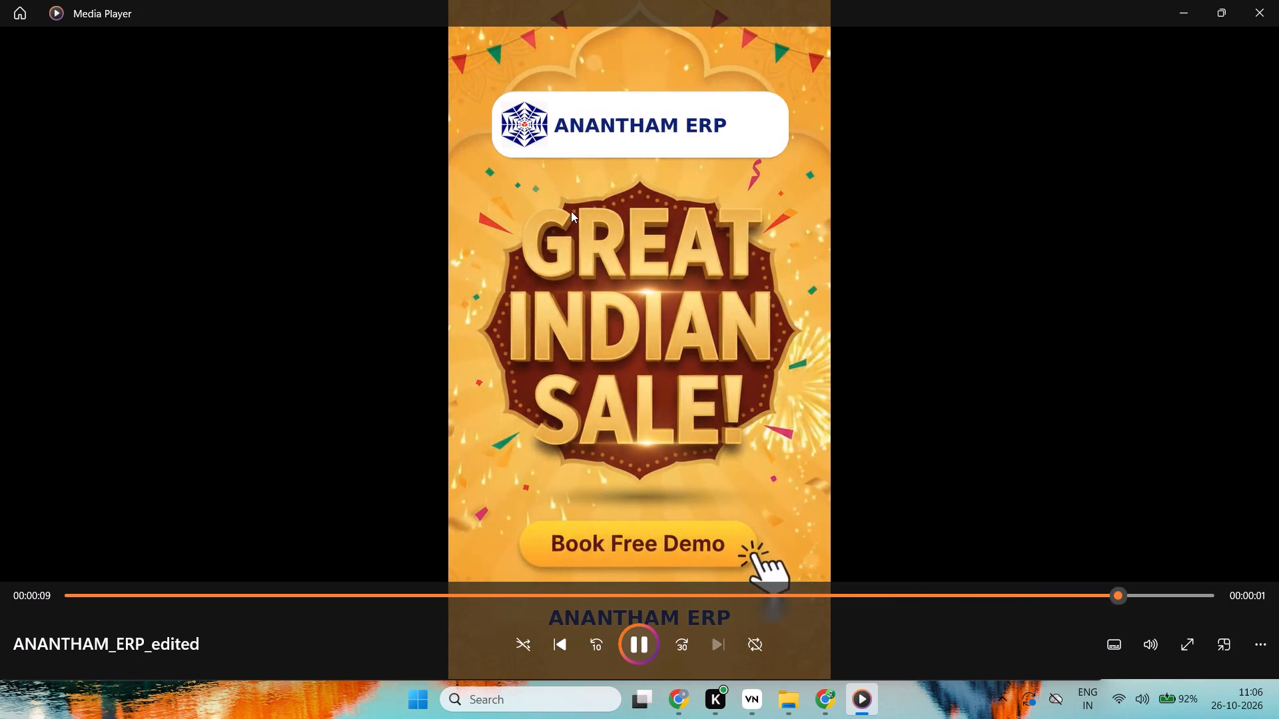
click(1068, 585)
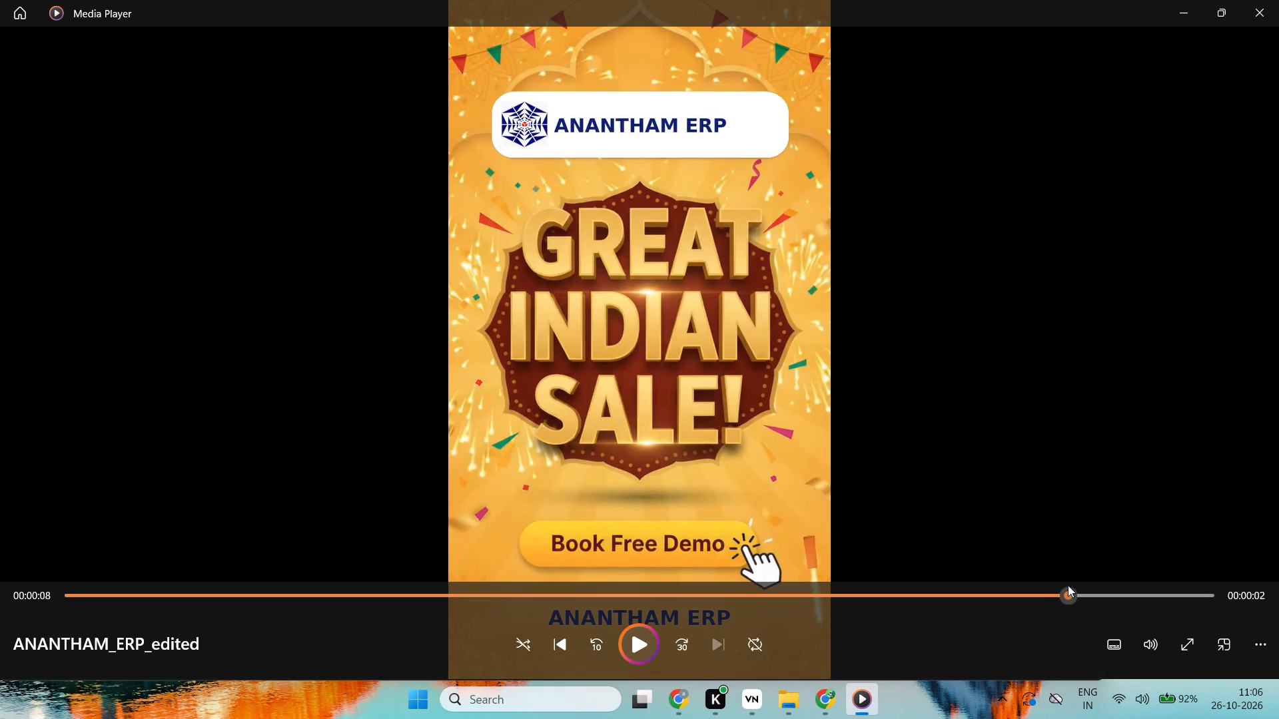
click(934, 586)
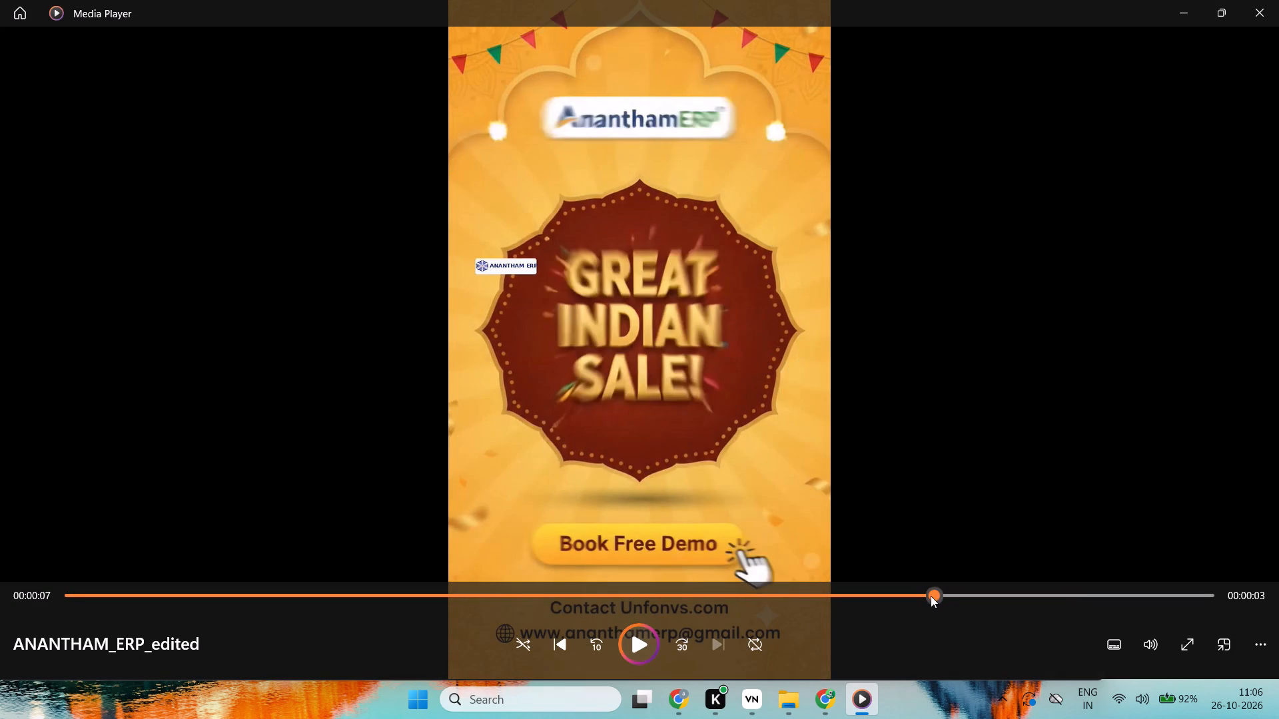
click(903, 599)
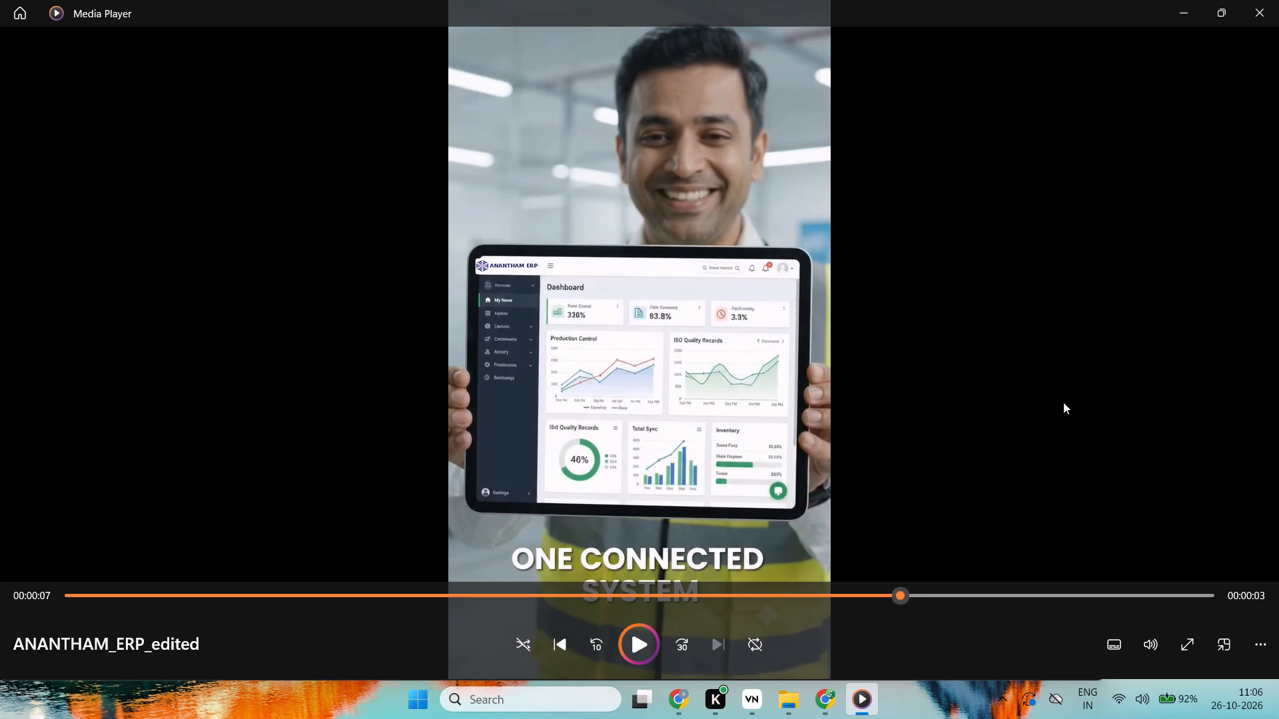
click(1190, 16)
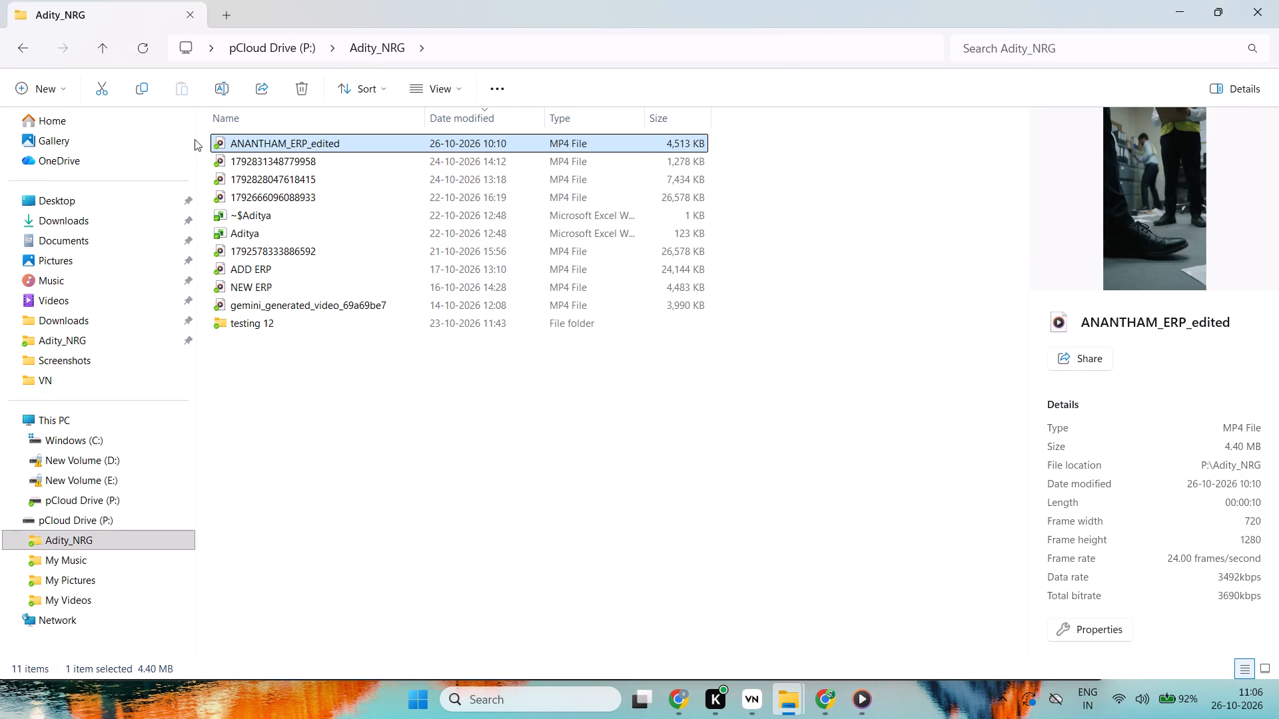
double_click(272, 166)
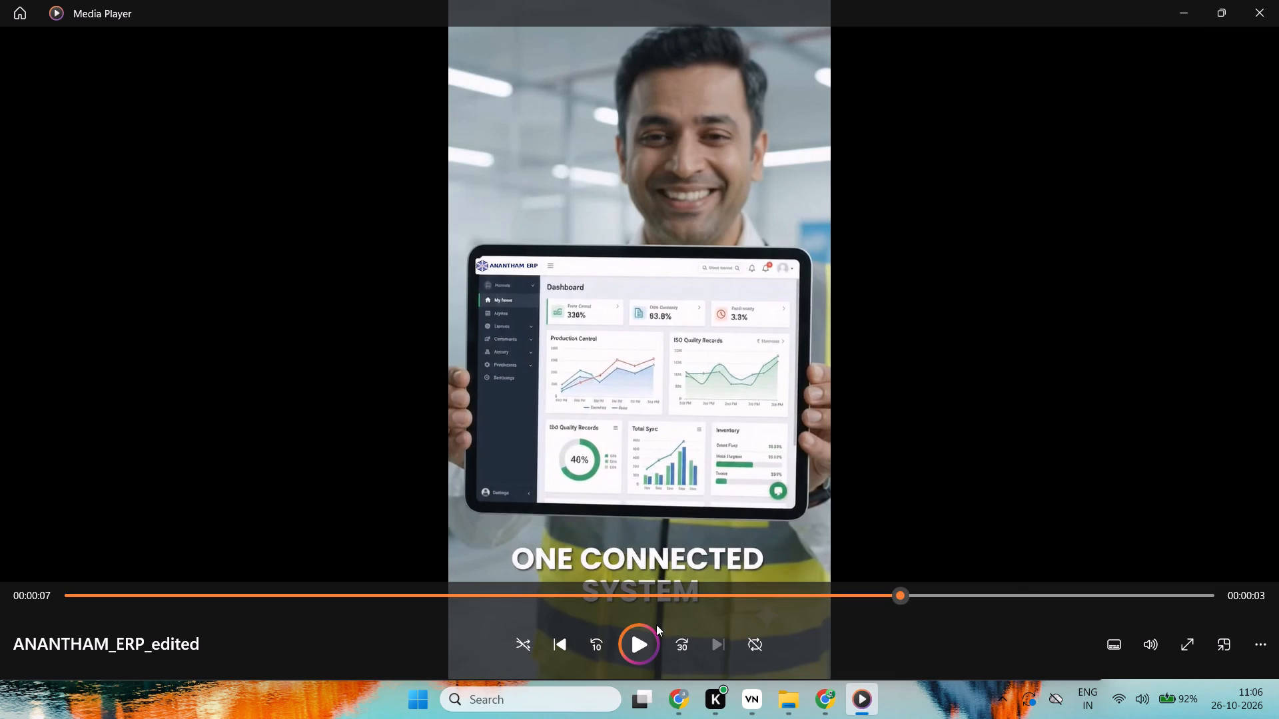
click(640, 639)
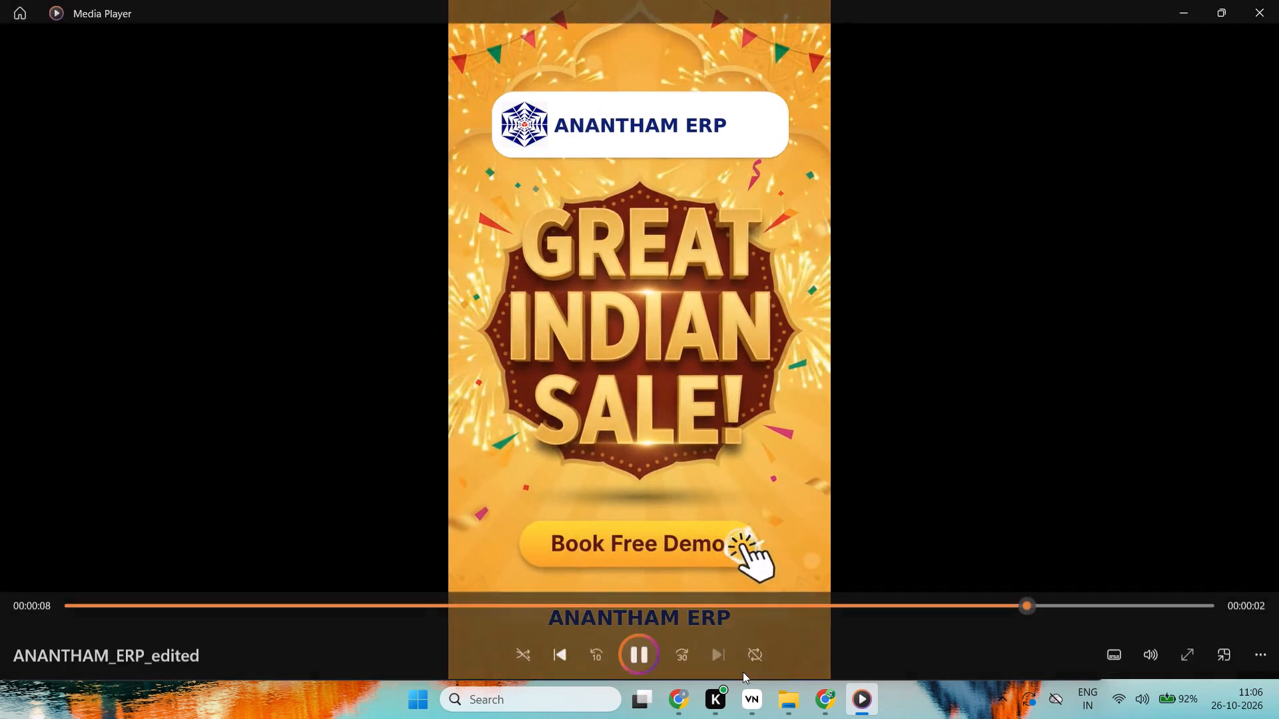
click(743, 672)
click(960, 588)
click(1015, 590)
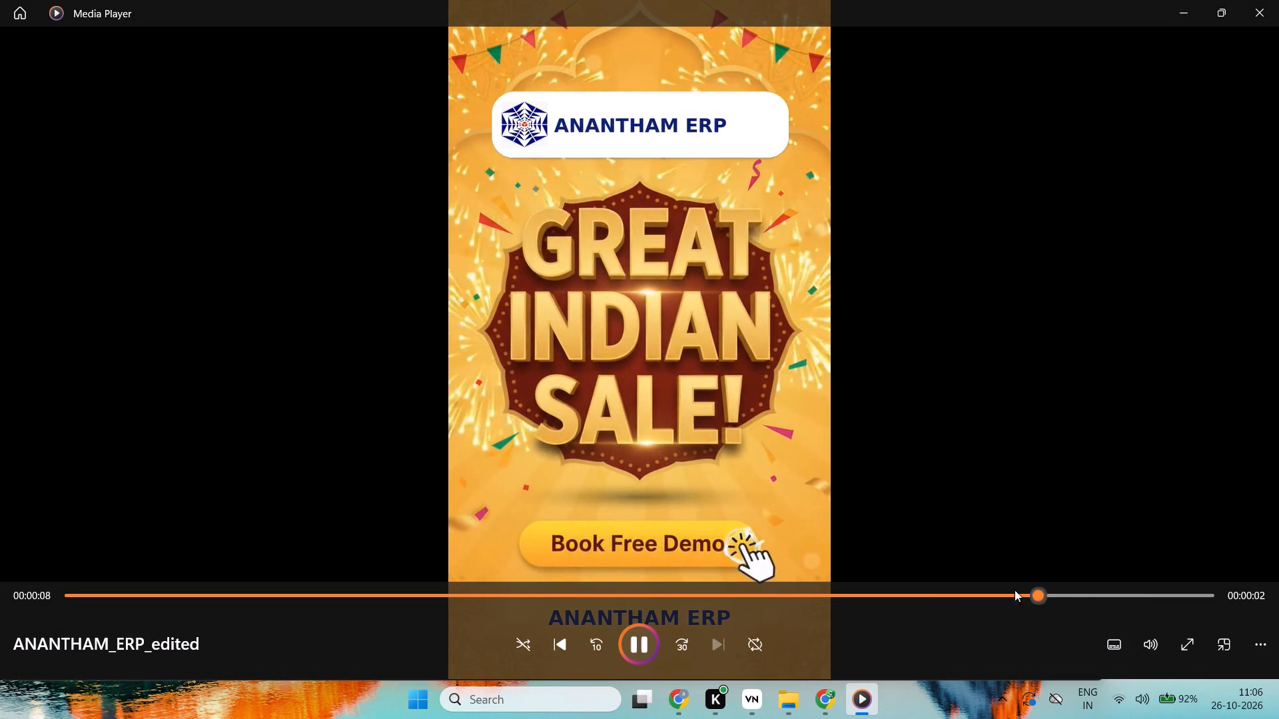
click(947, 599)
click(929, 599)
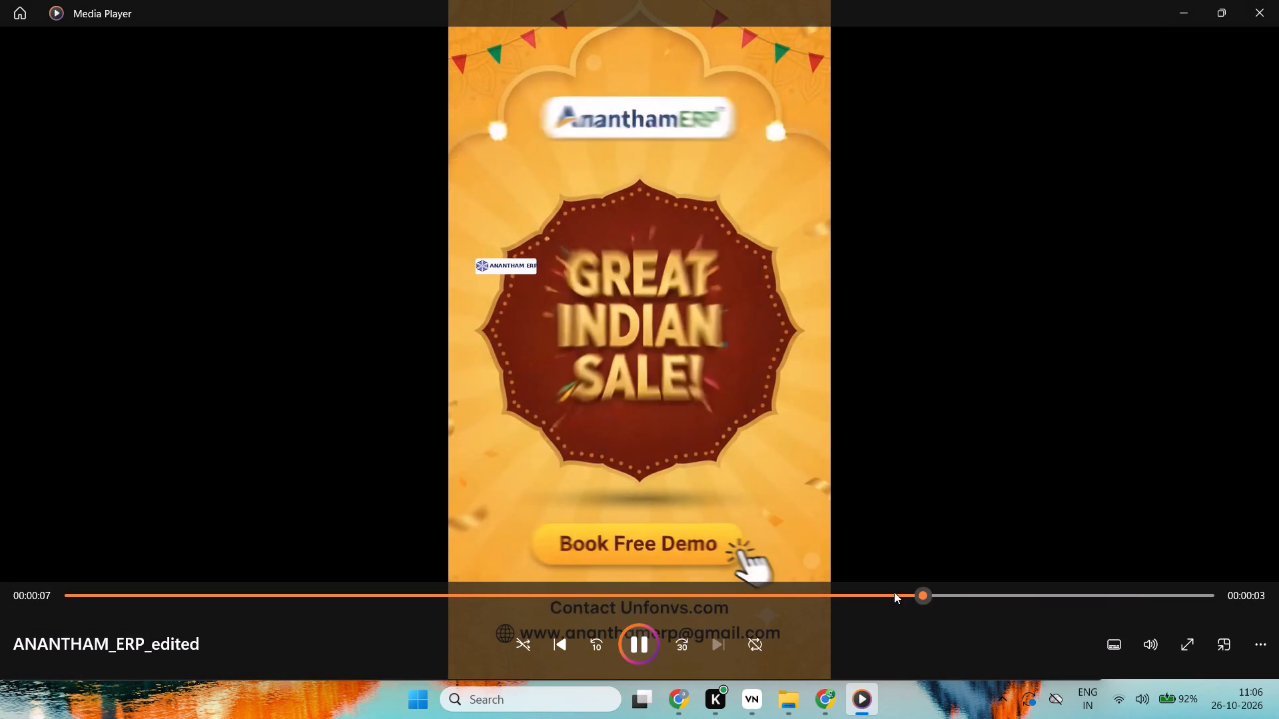
click(905, 591)
click(929, 592)
click(932, 593)
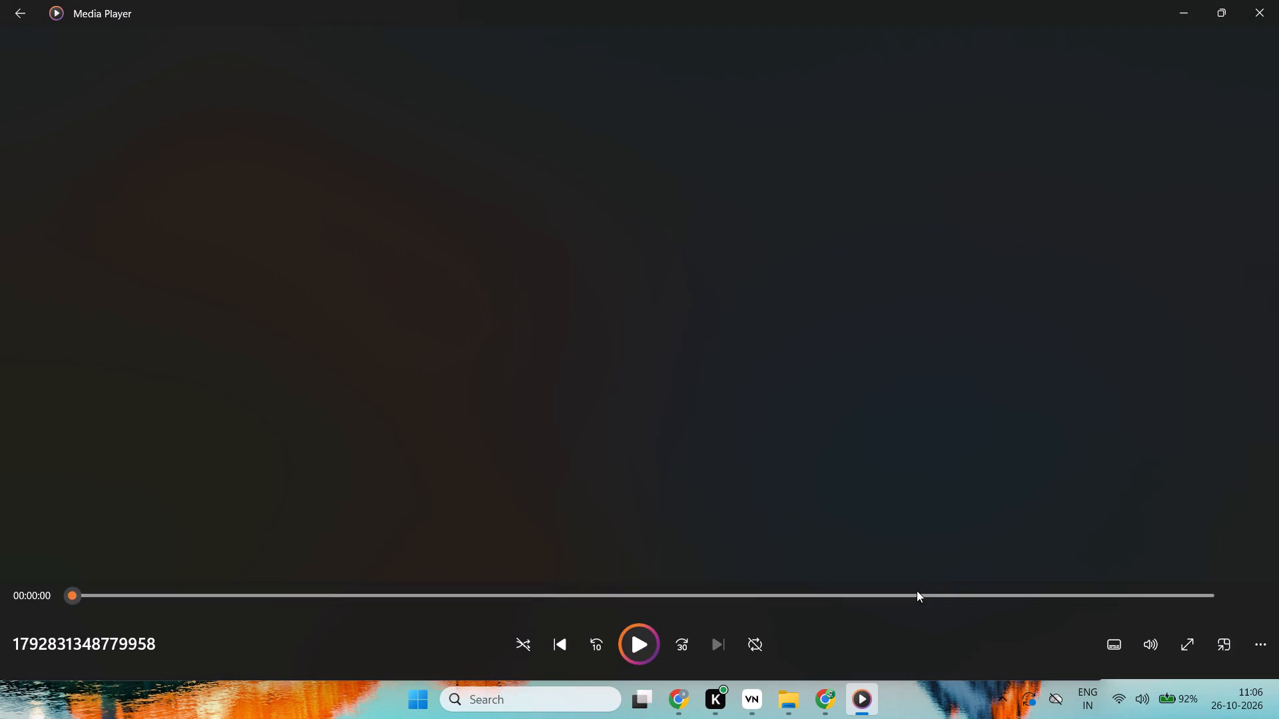
click(917, 591)
click(903, 594)
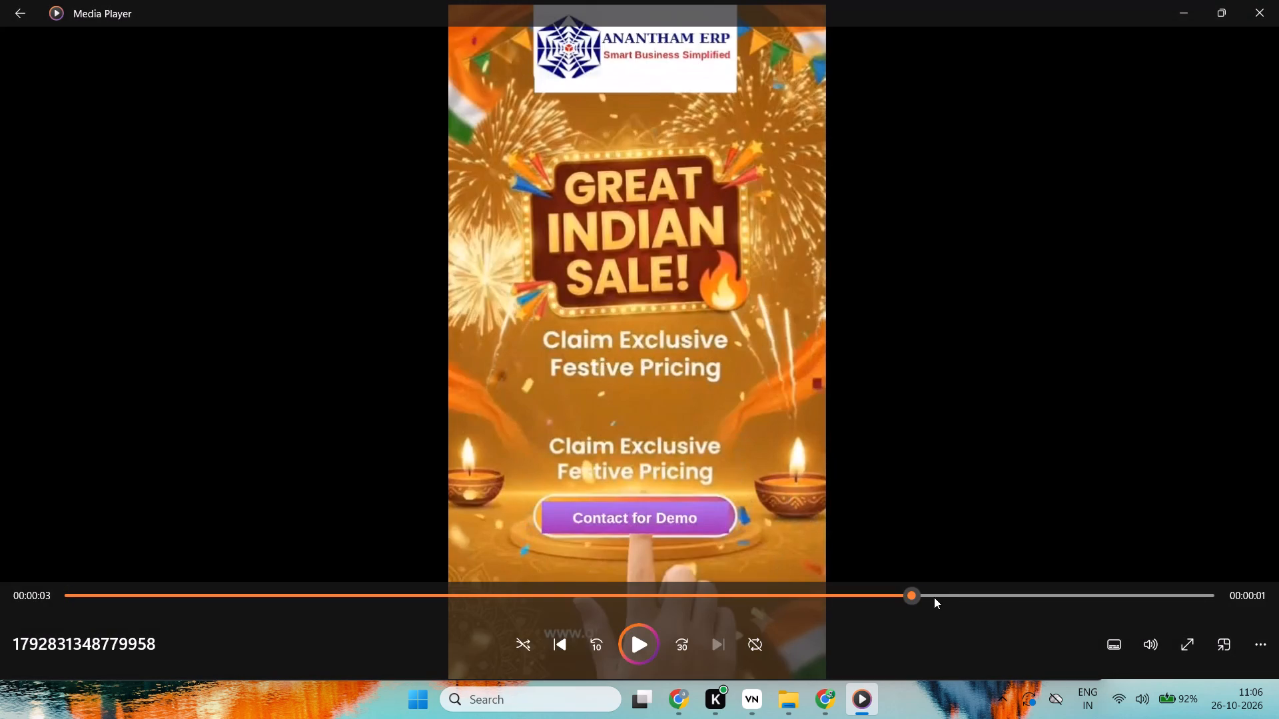
click(927, 593)
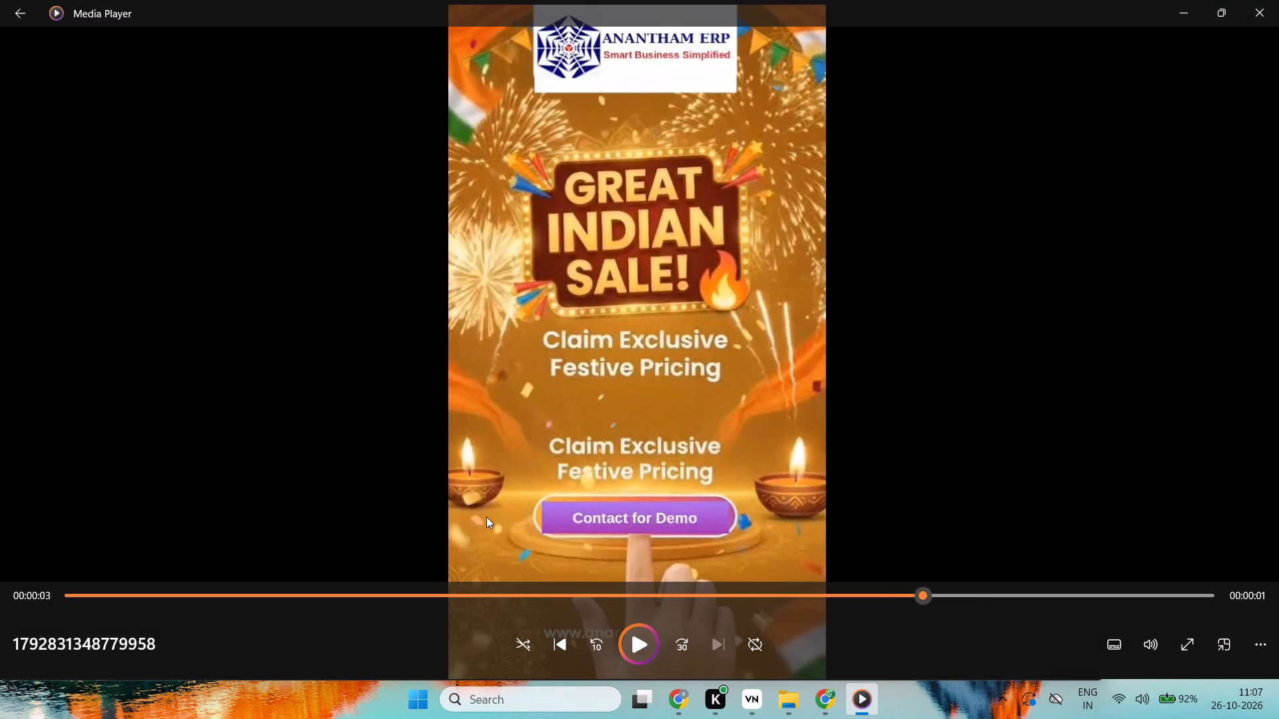
click(1278, 0)
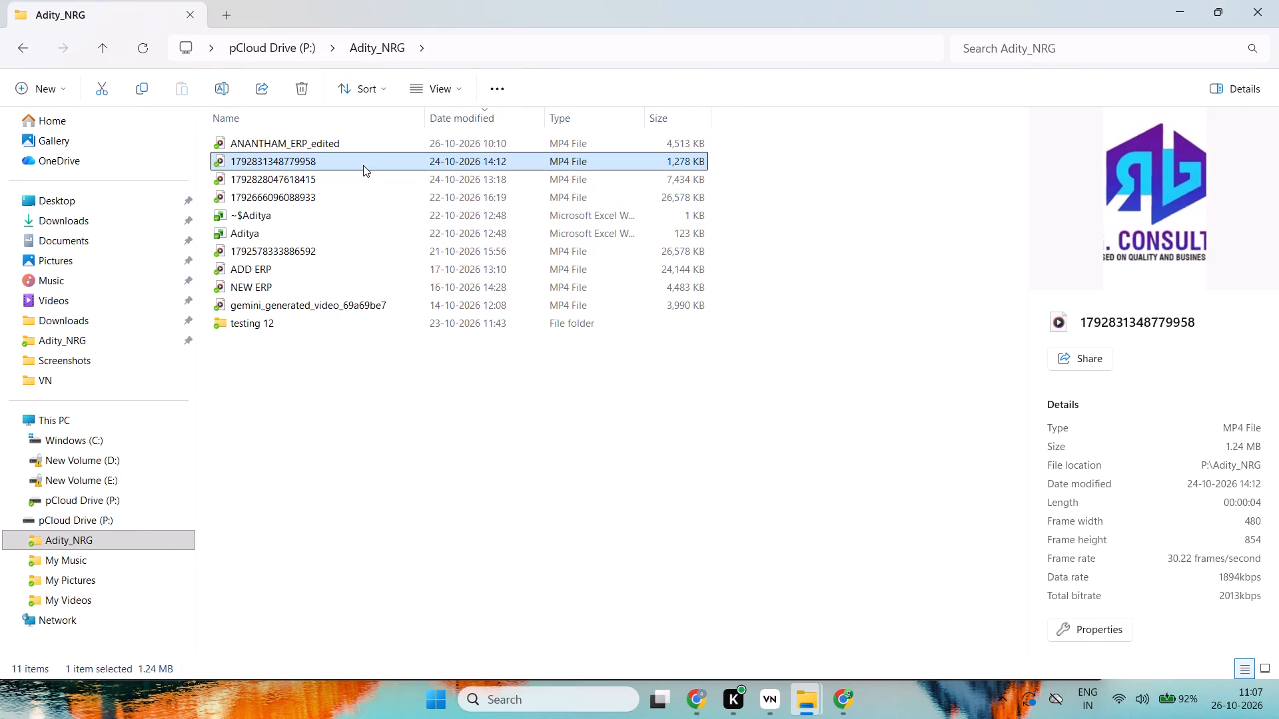
double_click(363, 165)
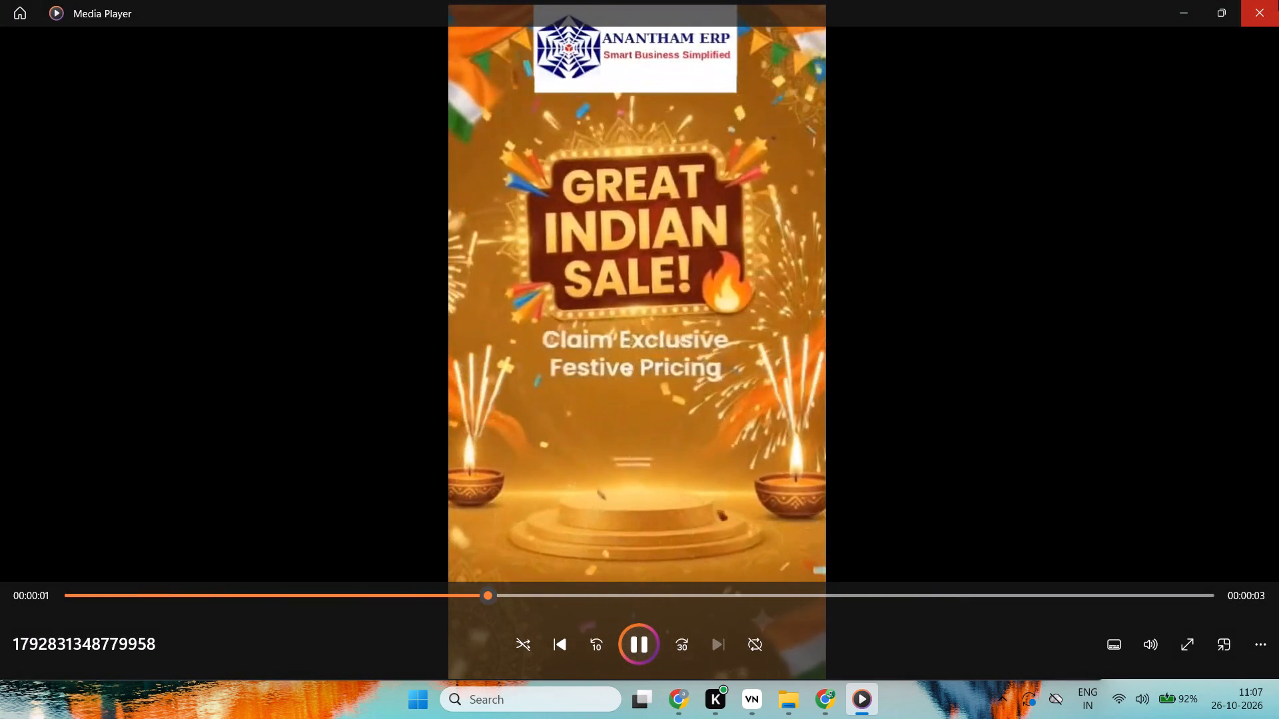
click(1278, 0)
Reopen ANANTHAM_ERP_edited, examine the logo change around 7 seconds, and pause on the Great Indian Sale scene at about 8 seconds.
scroll(258, 224, up, 3)
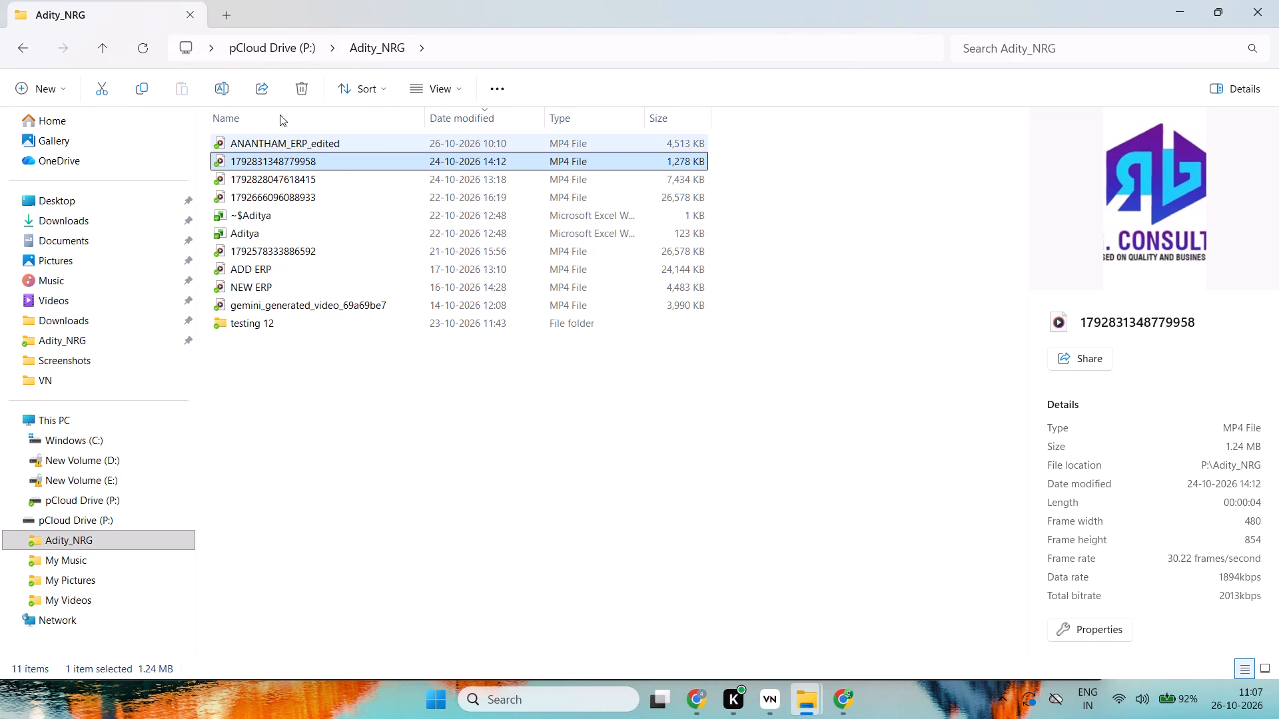
double_click(349, 146)
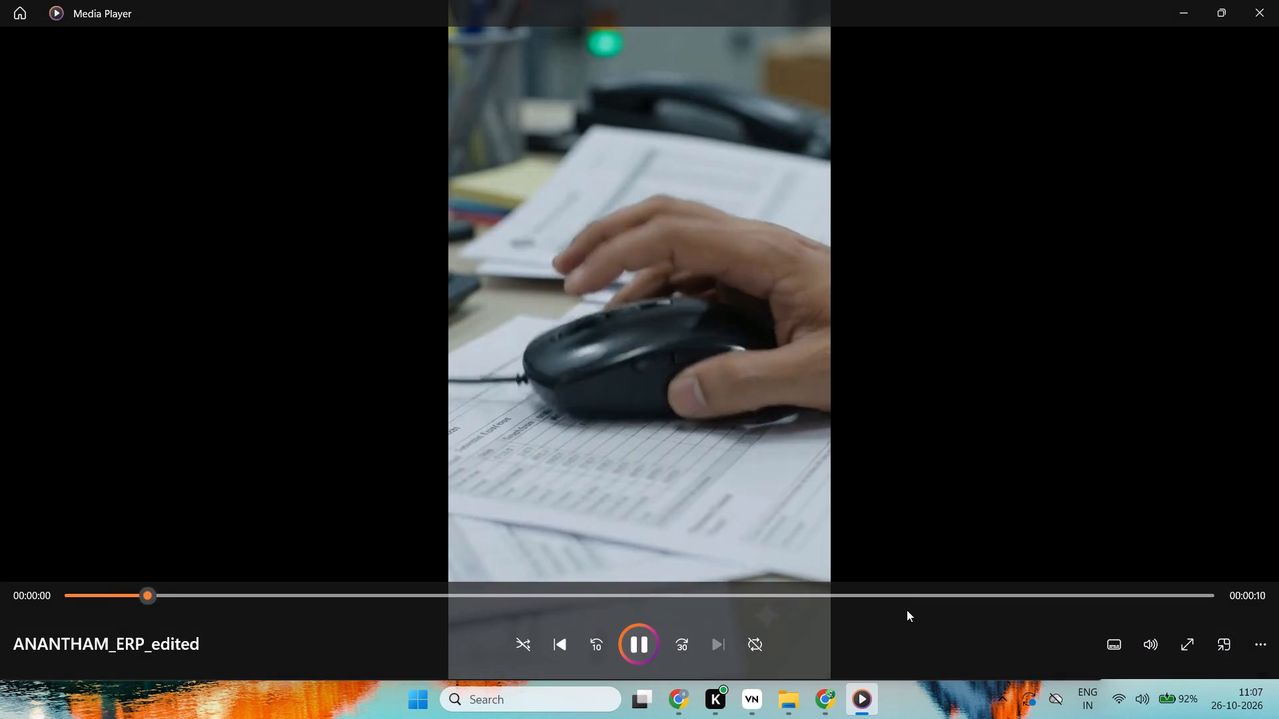
click(904, 593)
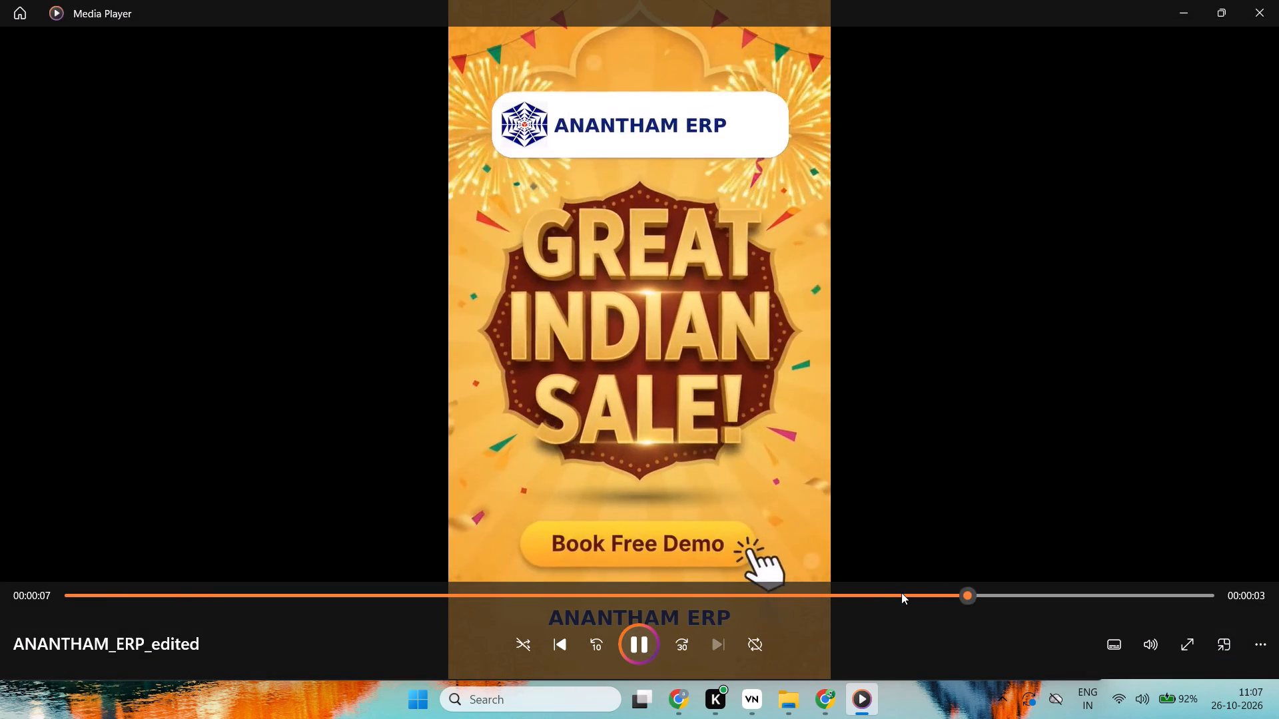
click(901, 593)
key(space)
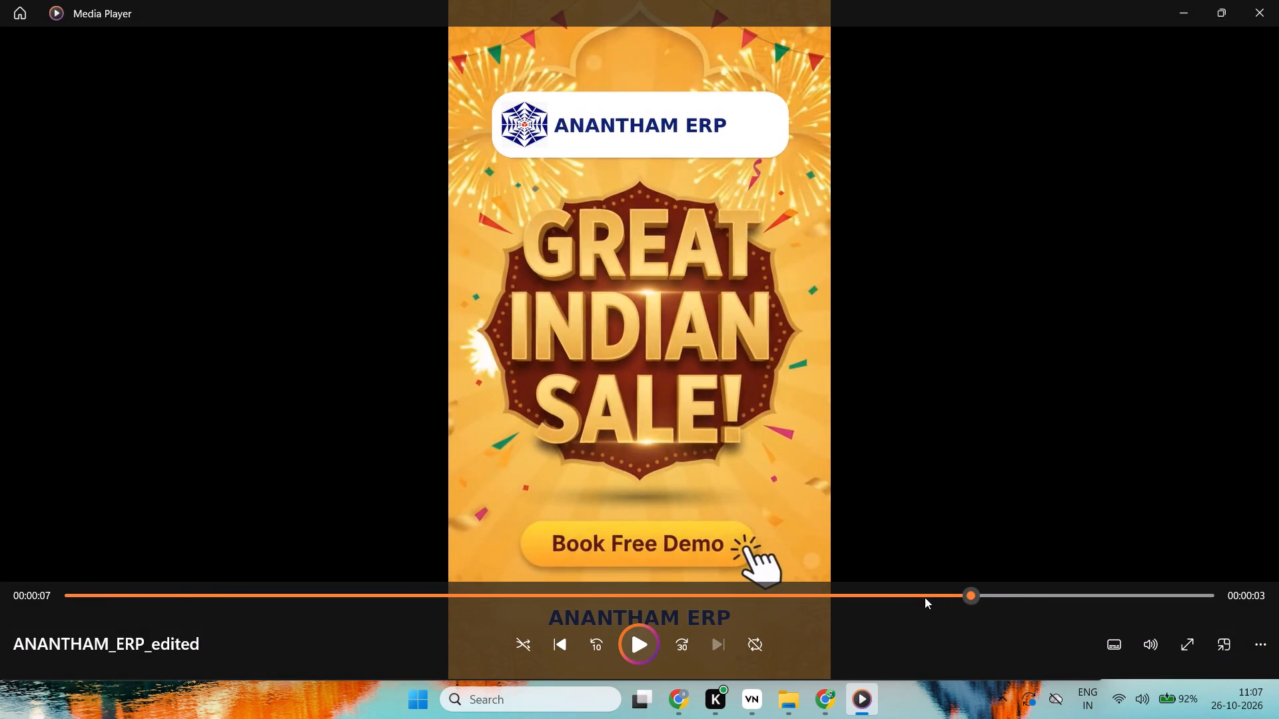
click(958, 592)
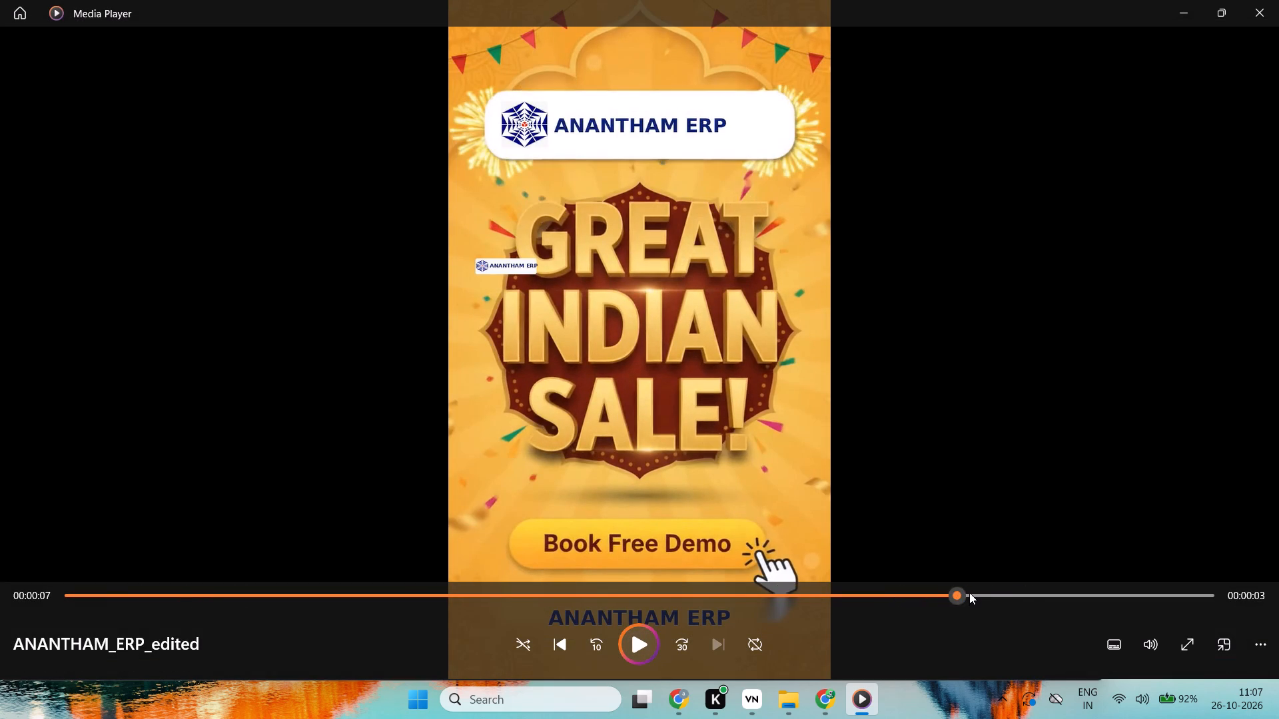
click(951, 594)
click(951, 594)
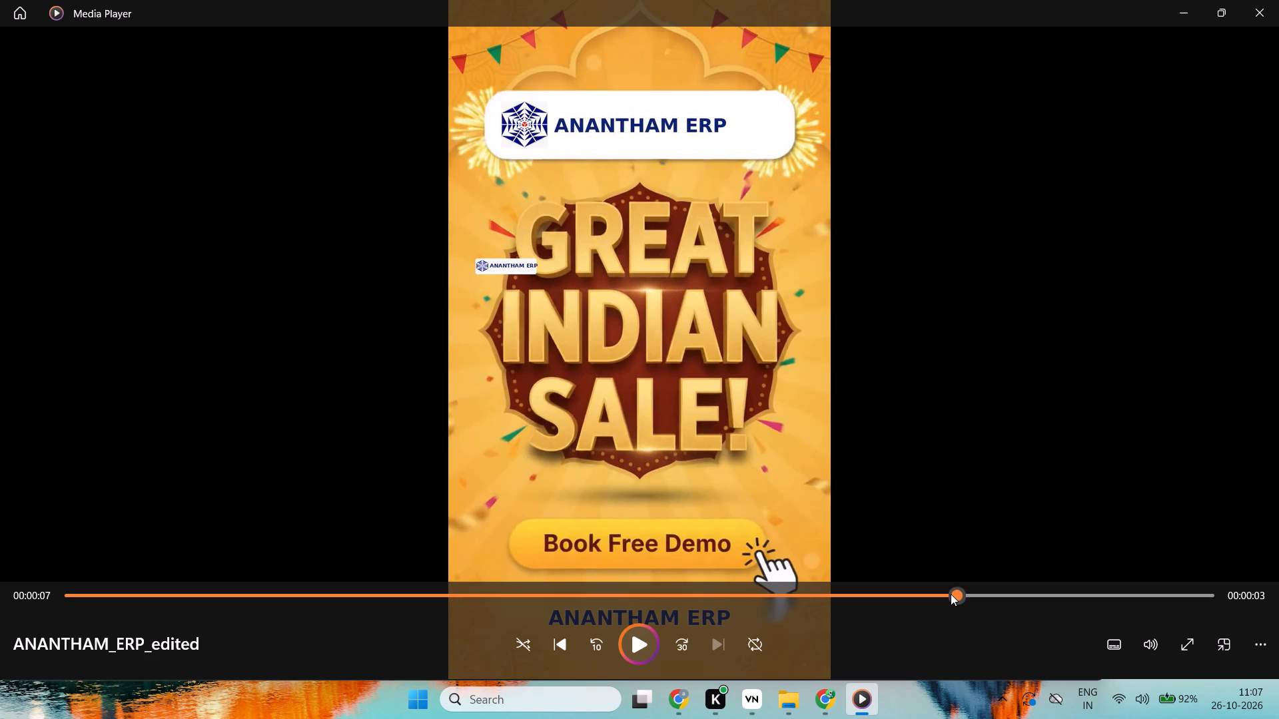
click(949, 594)
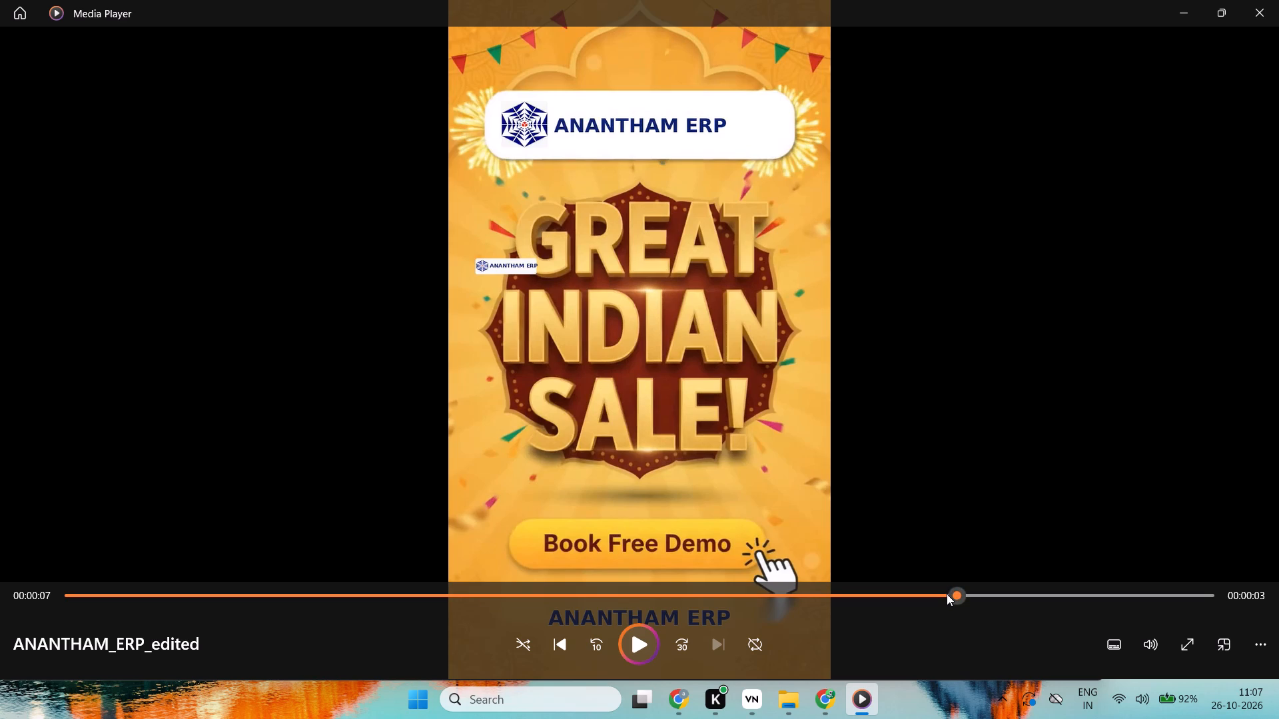
click(947, 594)
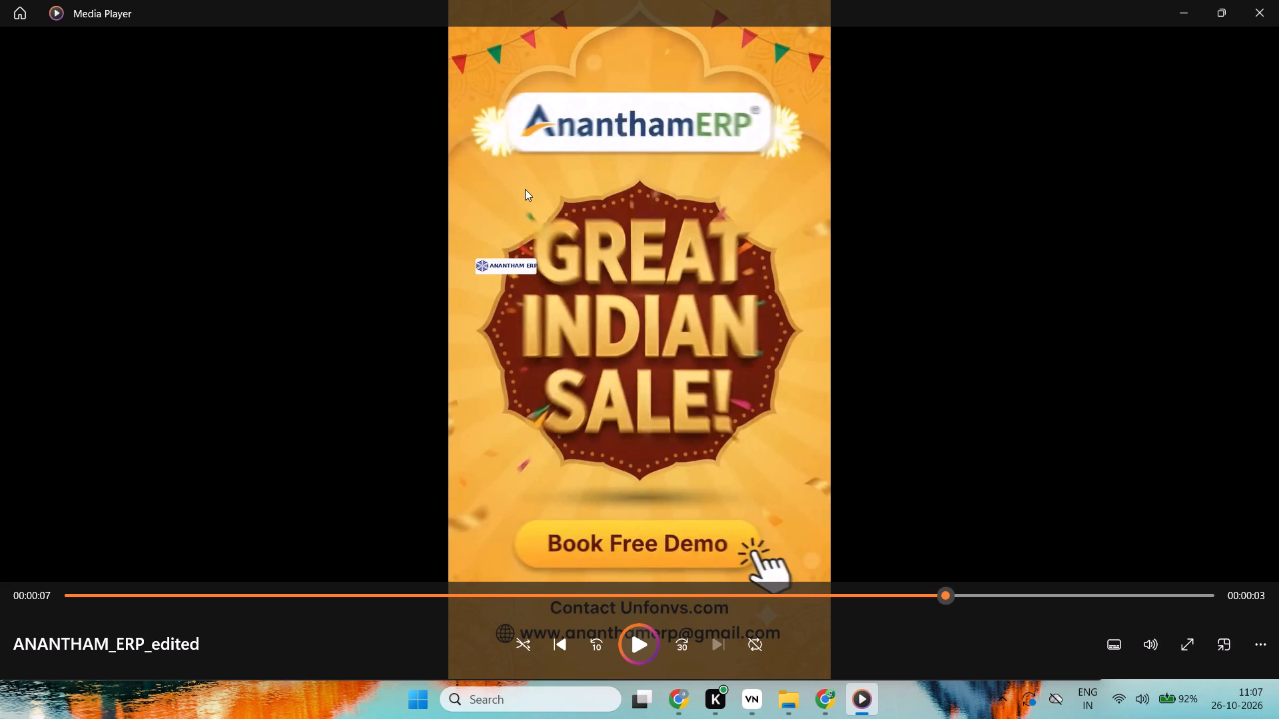
key(space)
key(space)
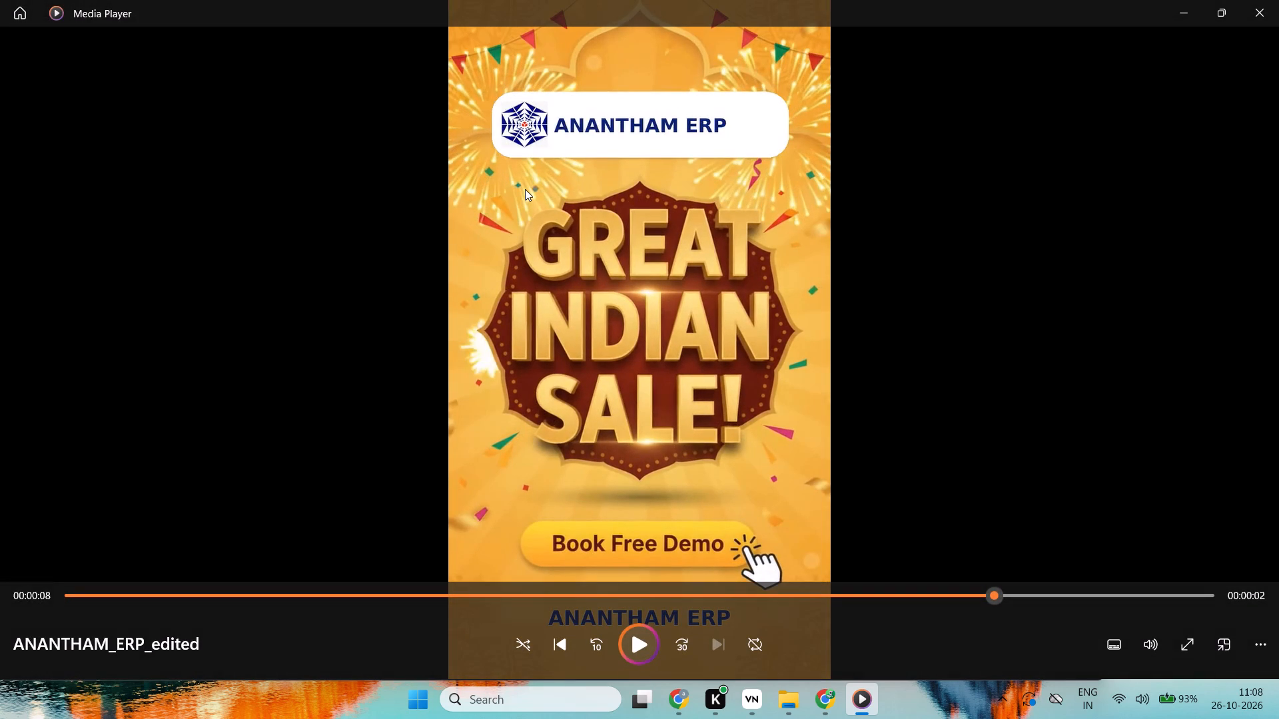
Capture a screenshot of the white ANANTHAM ERP logo banner above the Great Indian Sale heading.
key(shift+super+s)
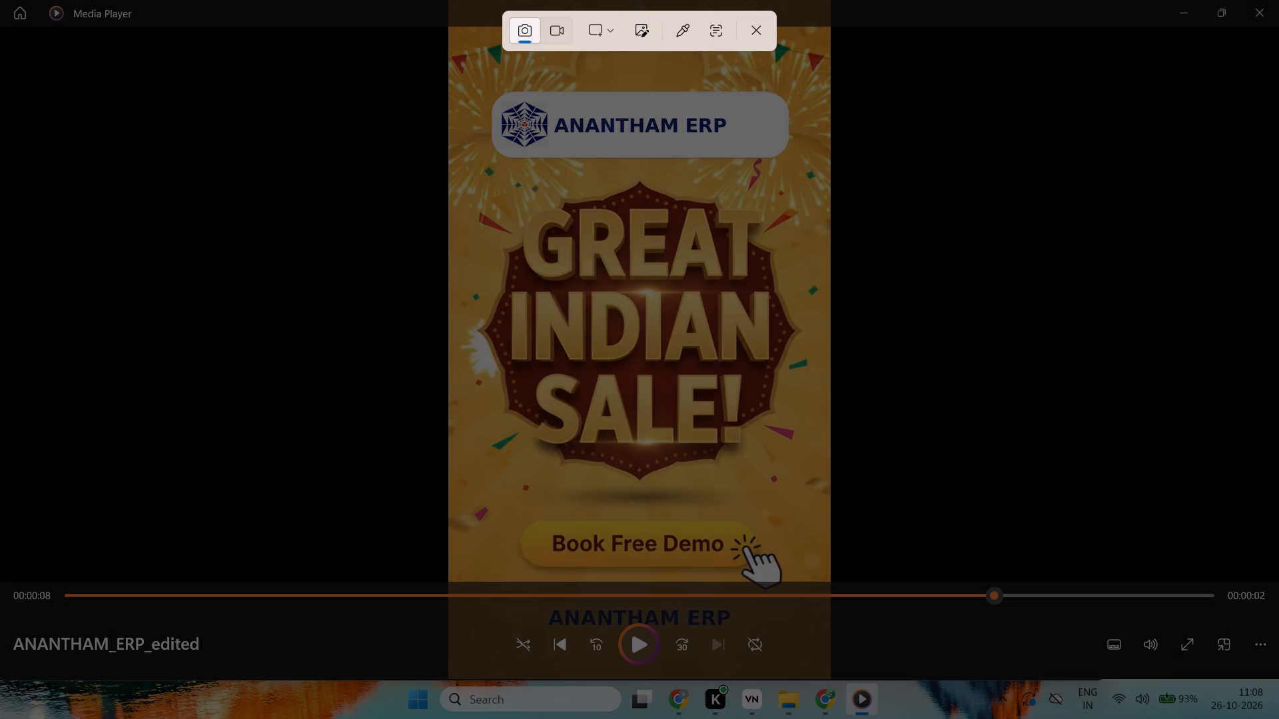
drag(500, 98, 568, 98)
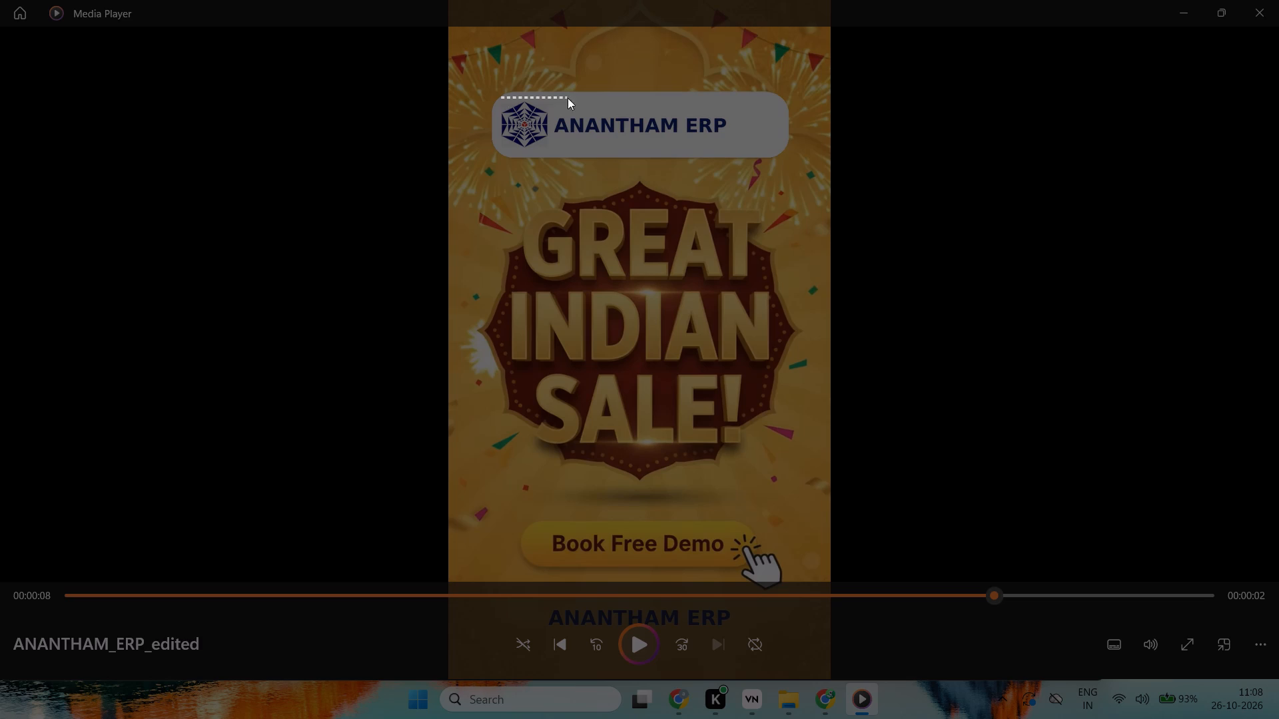
drag(568, 98, 759, 149)
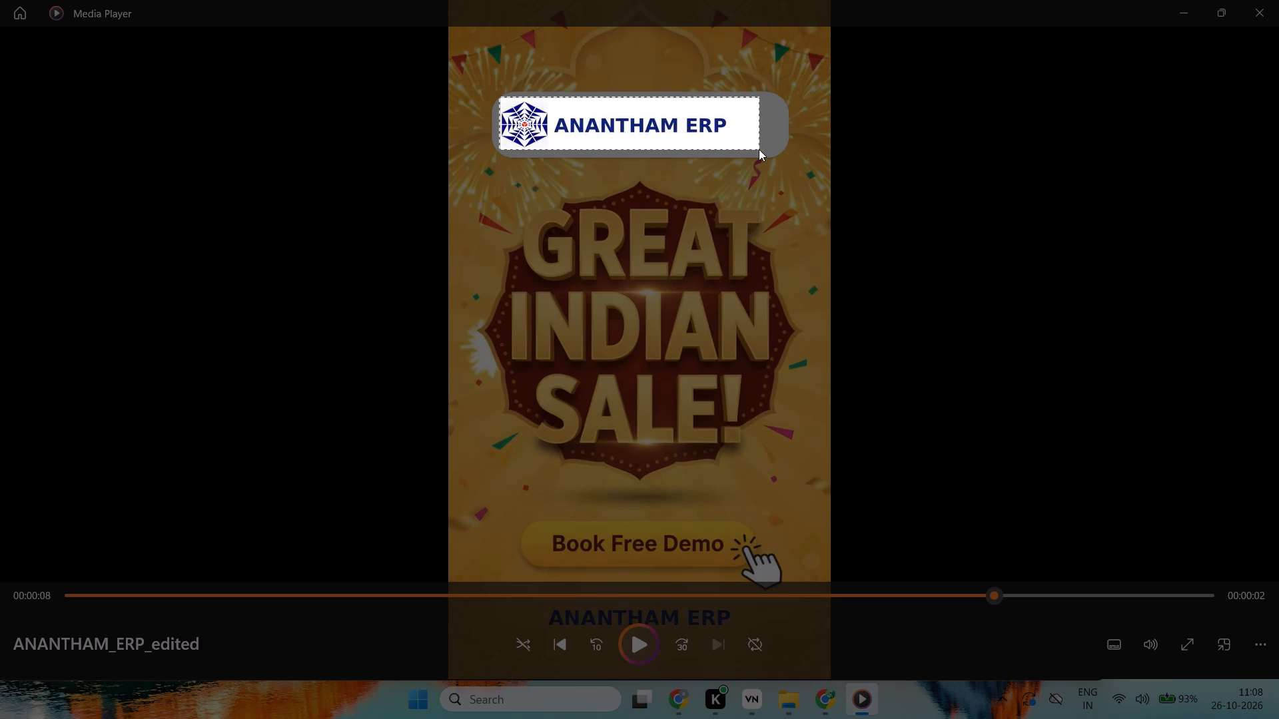
drag(759, 149, 760, 148)
drag(760, 148, 761, 148)
drag(761, 148, 759, 148)
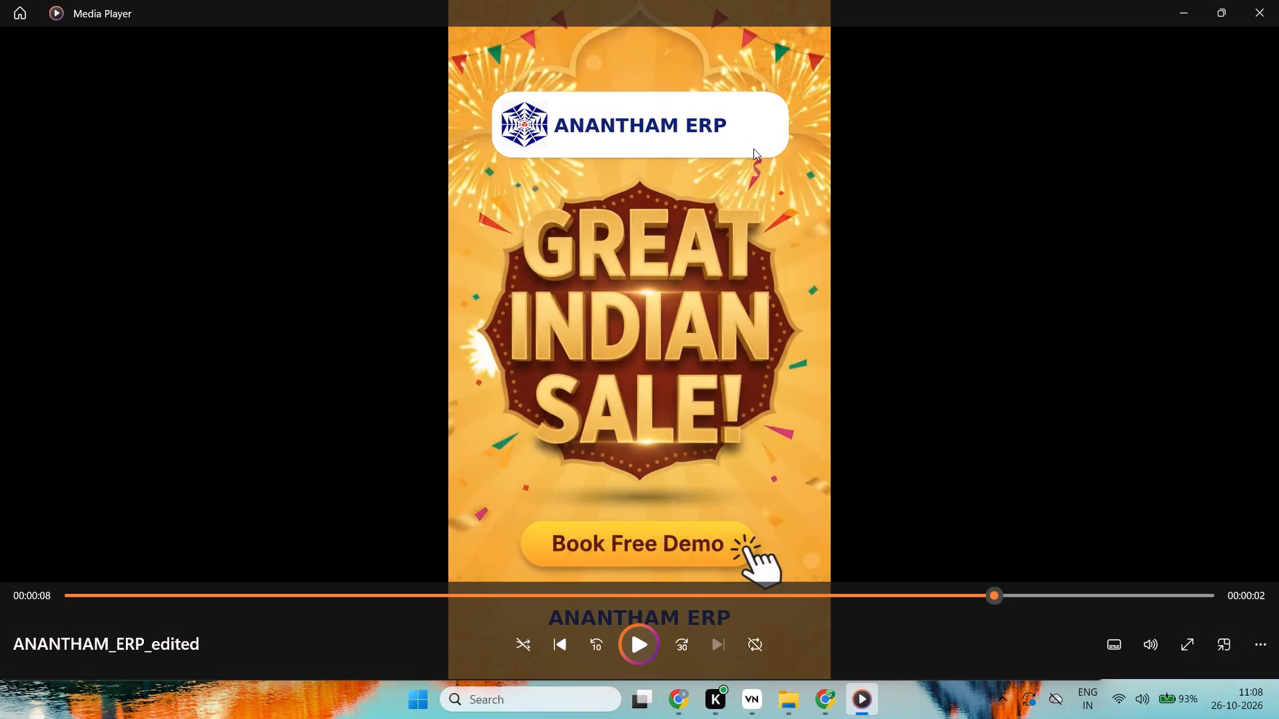
Minimize the video player, switch to the VN editor, leave the open Oct 24 project and start a new project.
click(1180, 11)
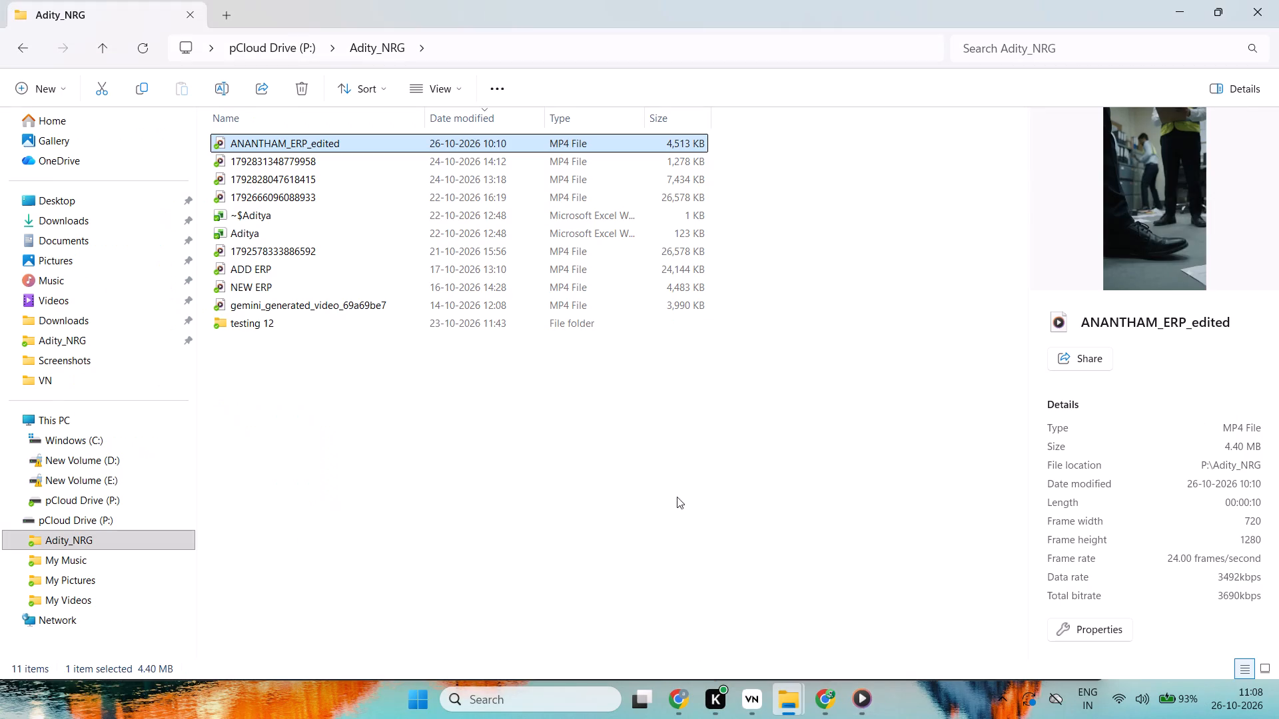
click(753, 709)
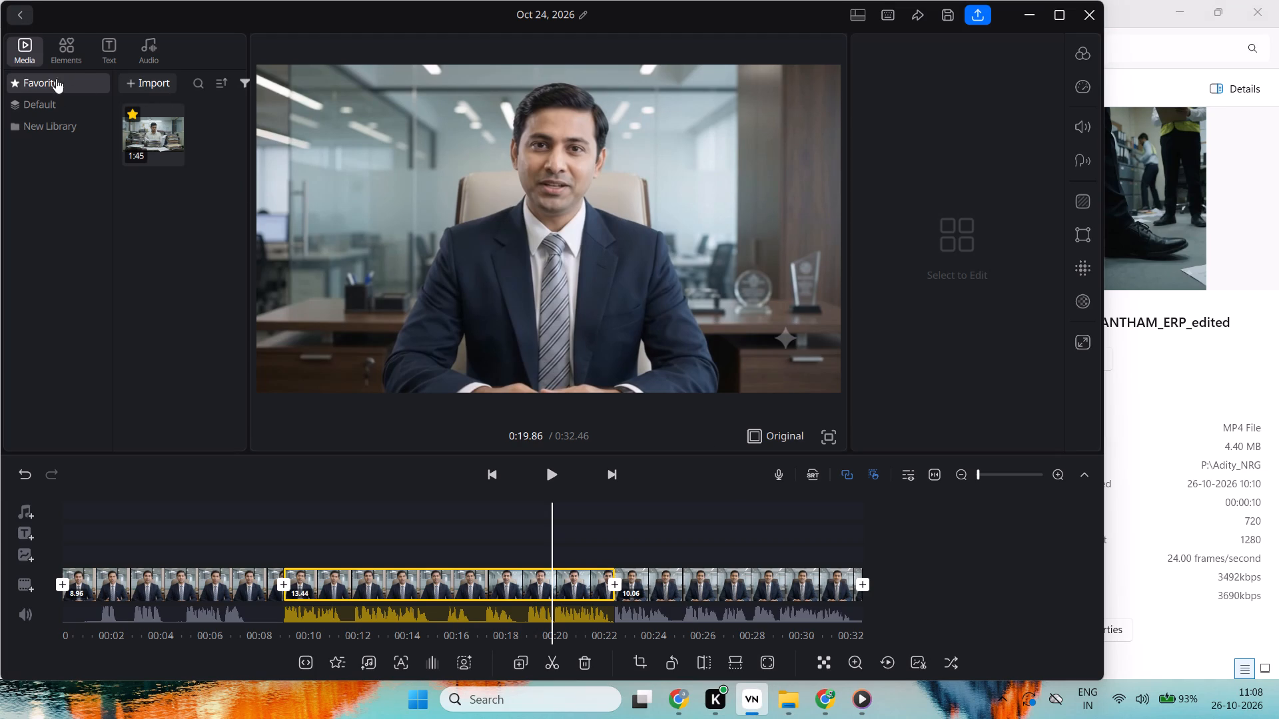
click(941, 17)
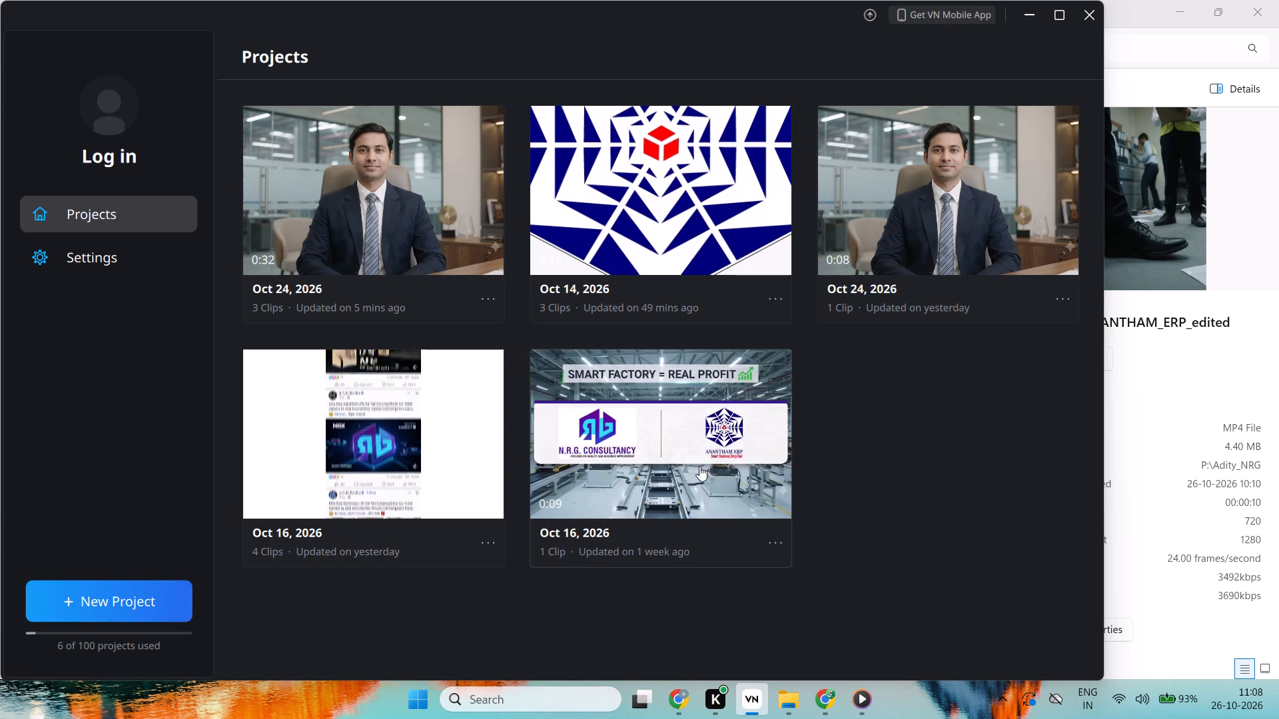
click(143, 599)
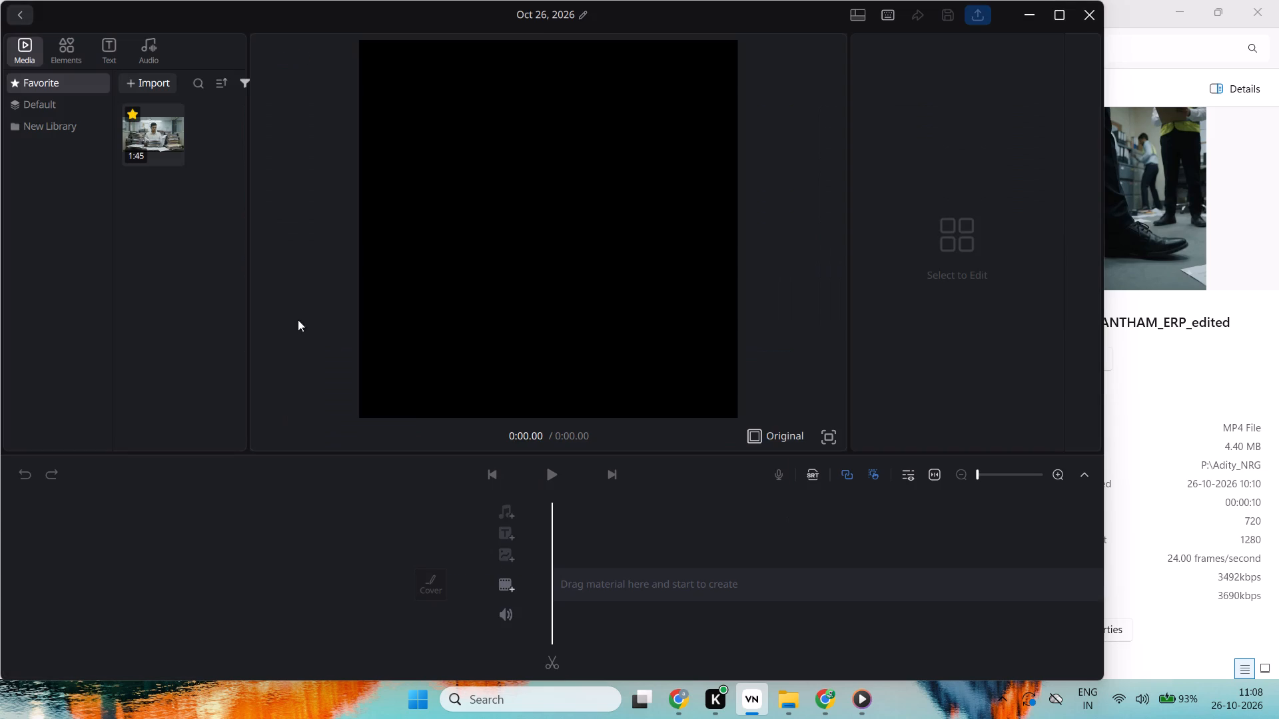
Import the video ANANTHAM_ERP_edited from the Adity_NRG folder into the new project's main track.
click(504, 585)
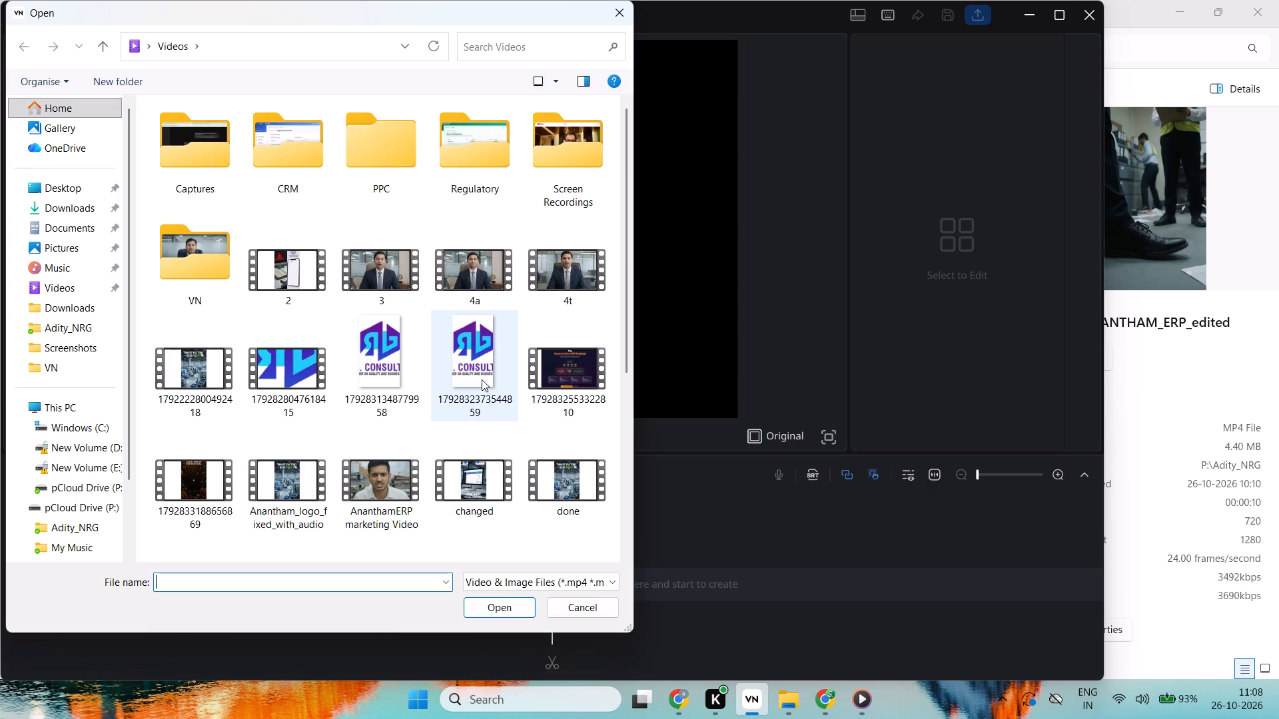
scroll(383, 387, down, 3)
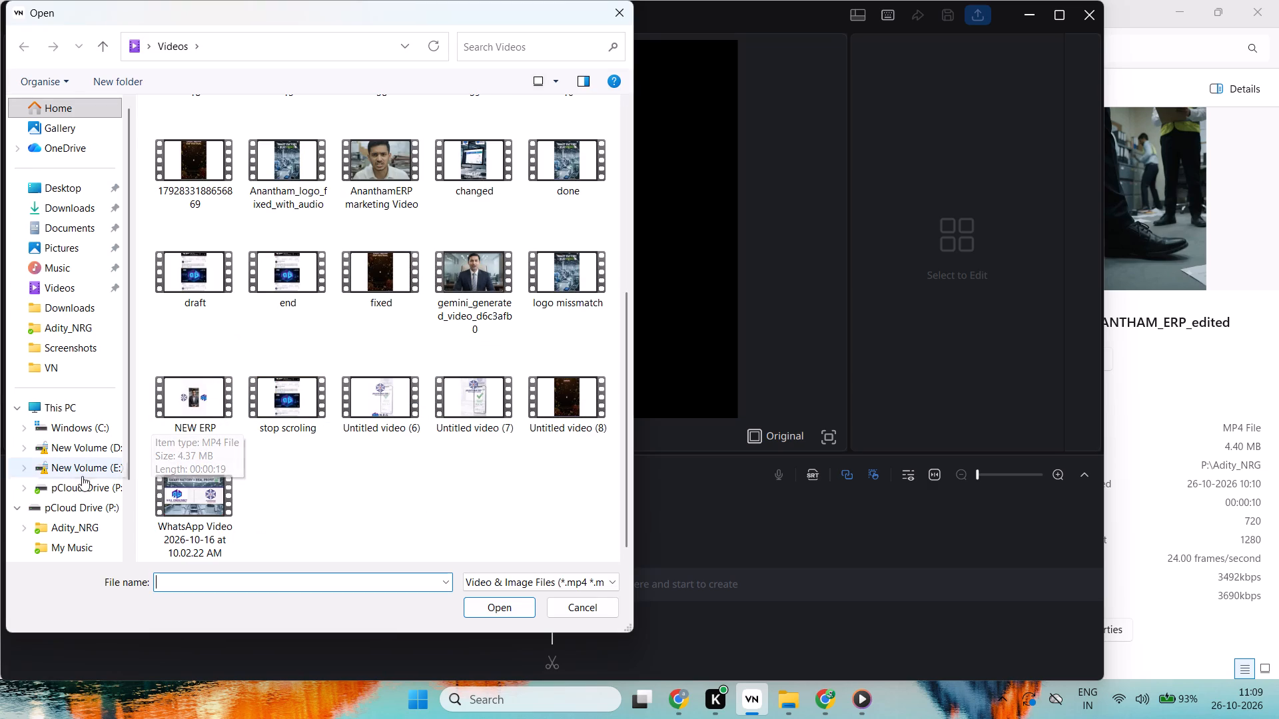
click(71, 535)
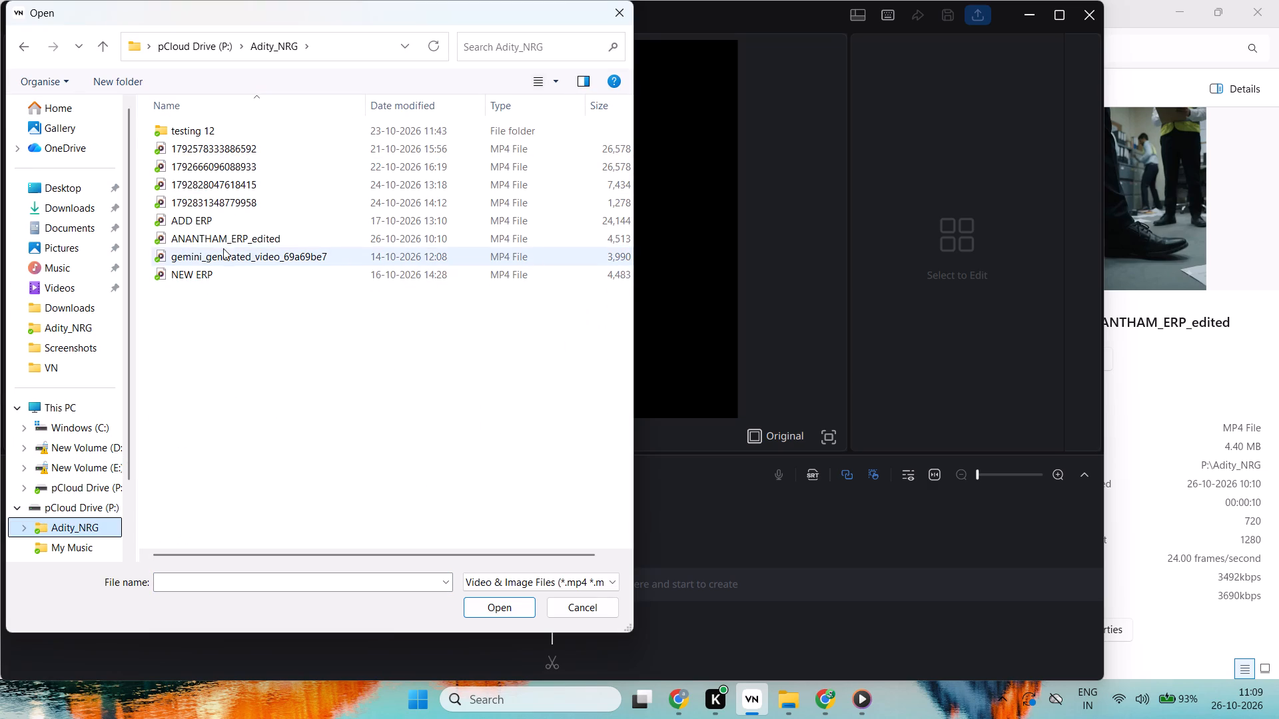
click(272, 241)
click(490, 608)
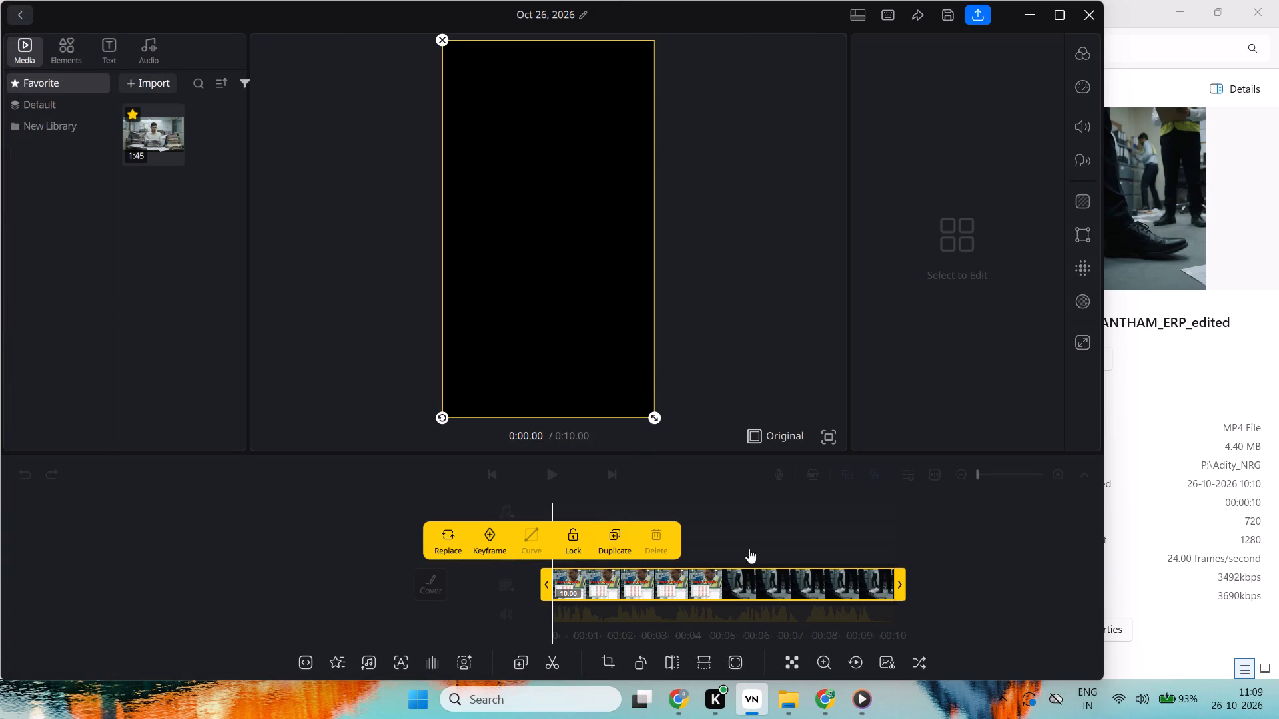
Locate the switch from the tablet dashboard to the Great Indian Sale scene and set the playhead at about 7.67 seconds.
click(773, 575)
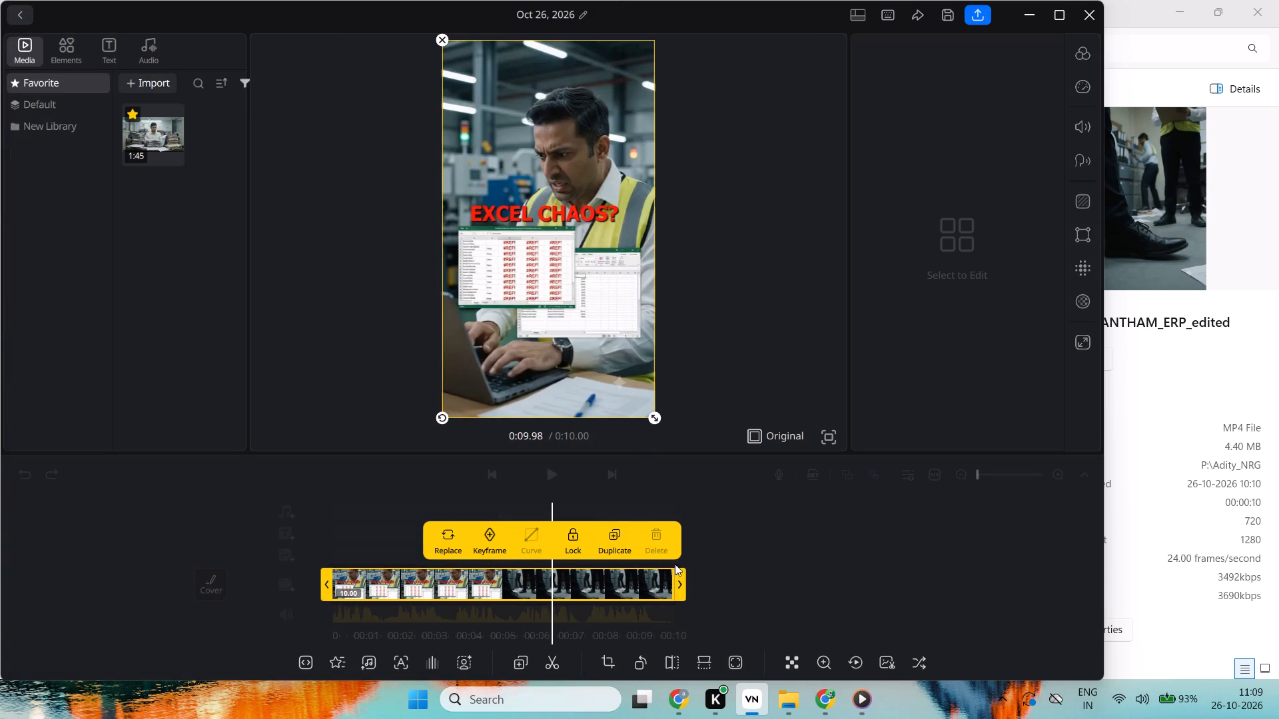
click(582, 586)
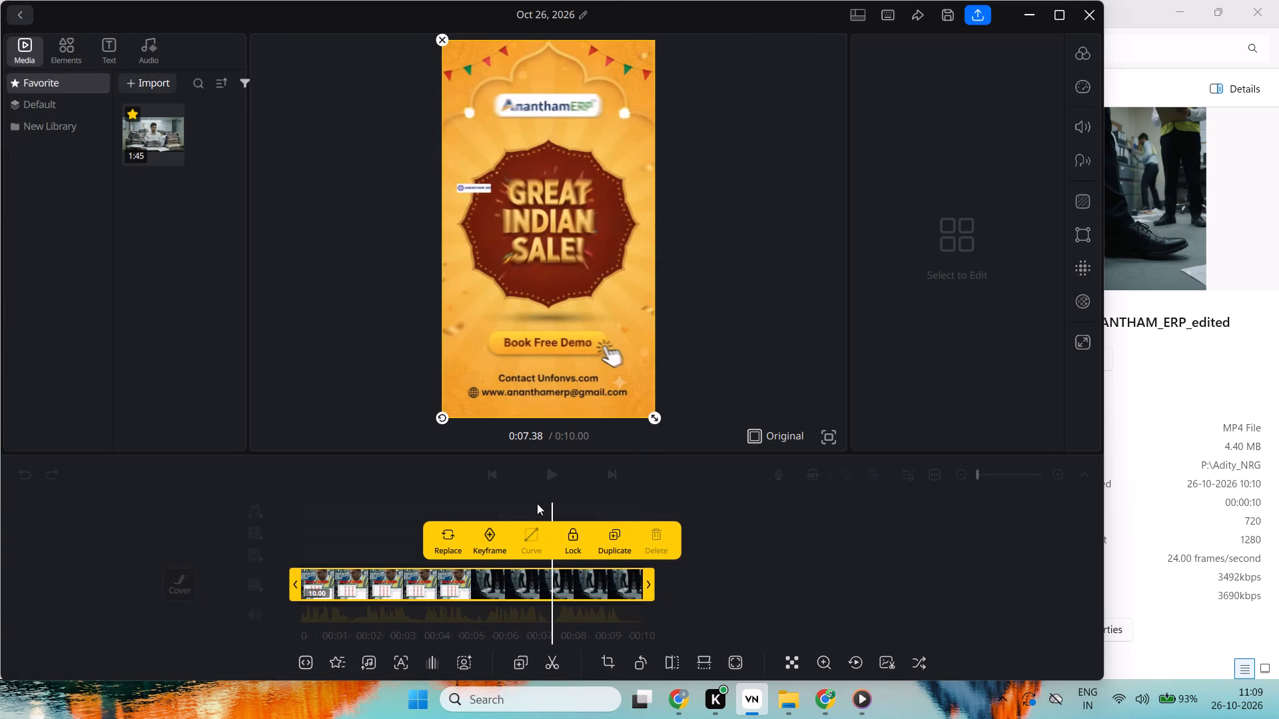
click(542, 485)
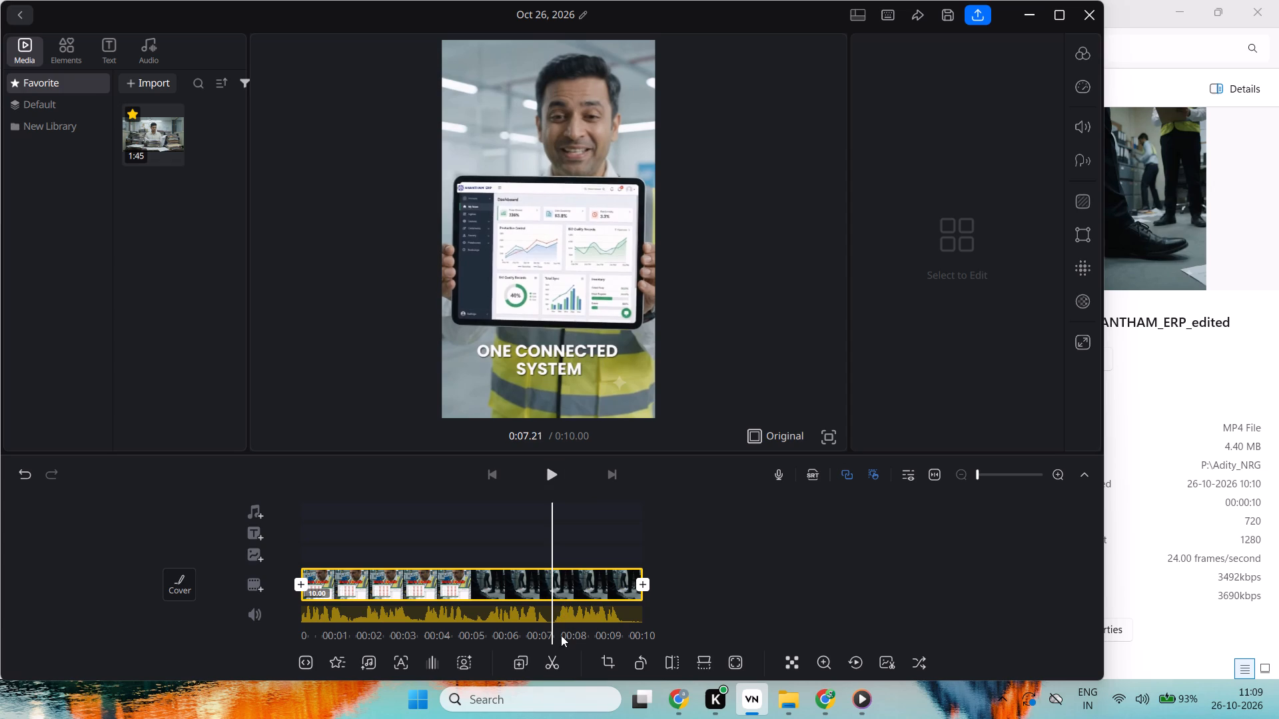
click(549, 589)
click(549, 589)
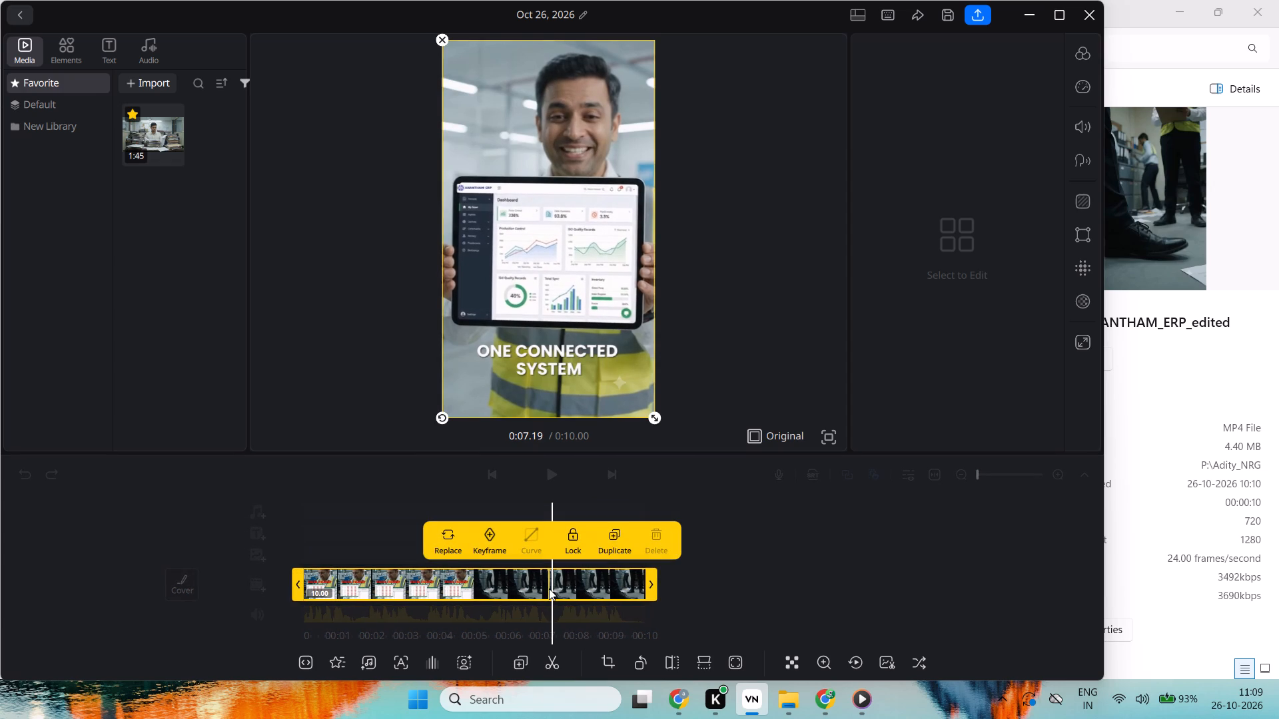
click(549, 589)
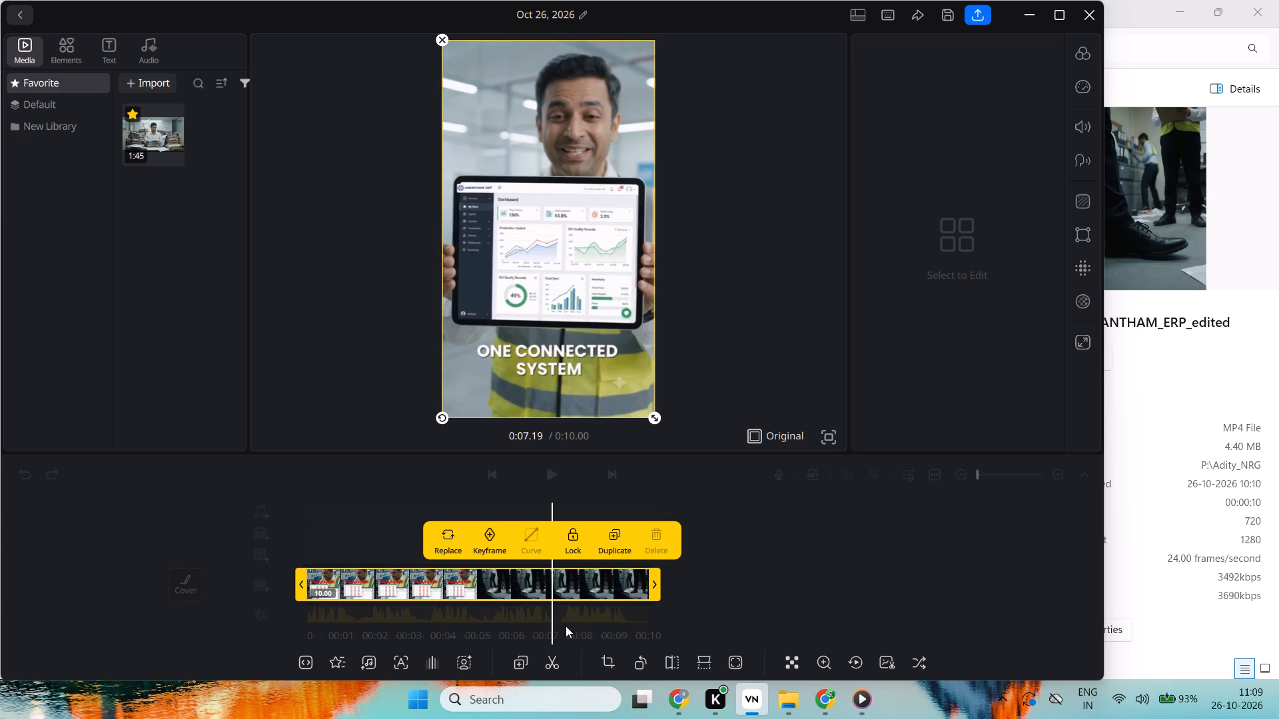
click(559, 599)
click(562, 598)
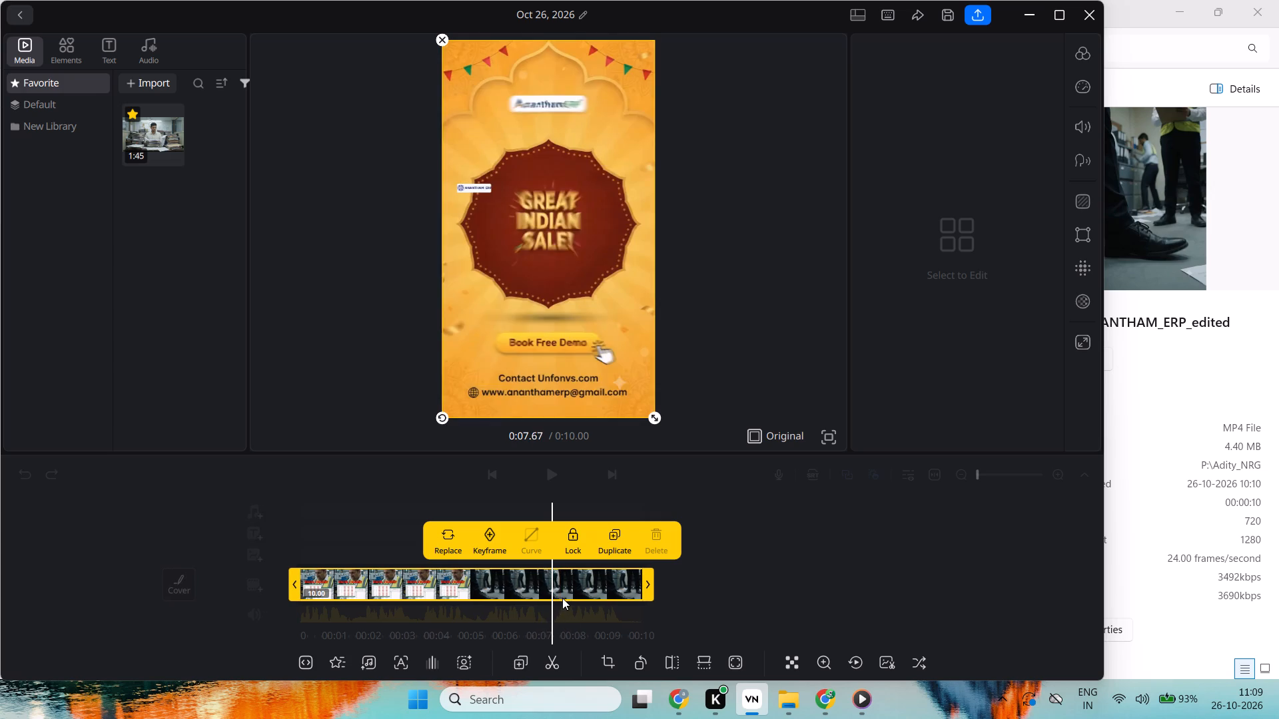
key(Left)
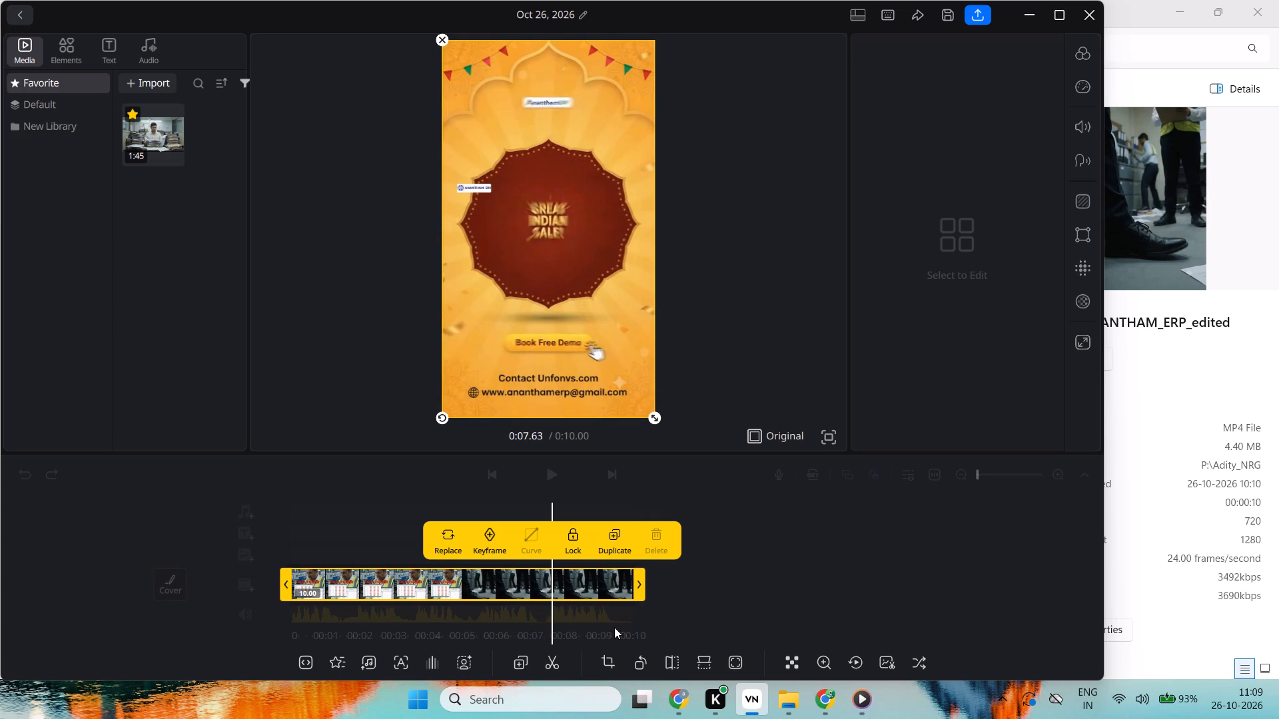
key(Left)
key(Right)
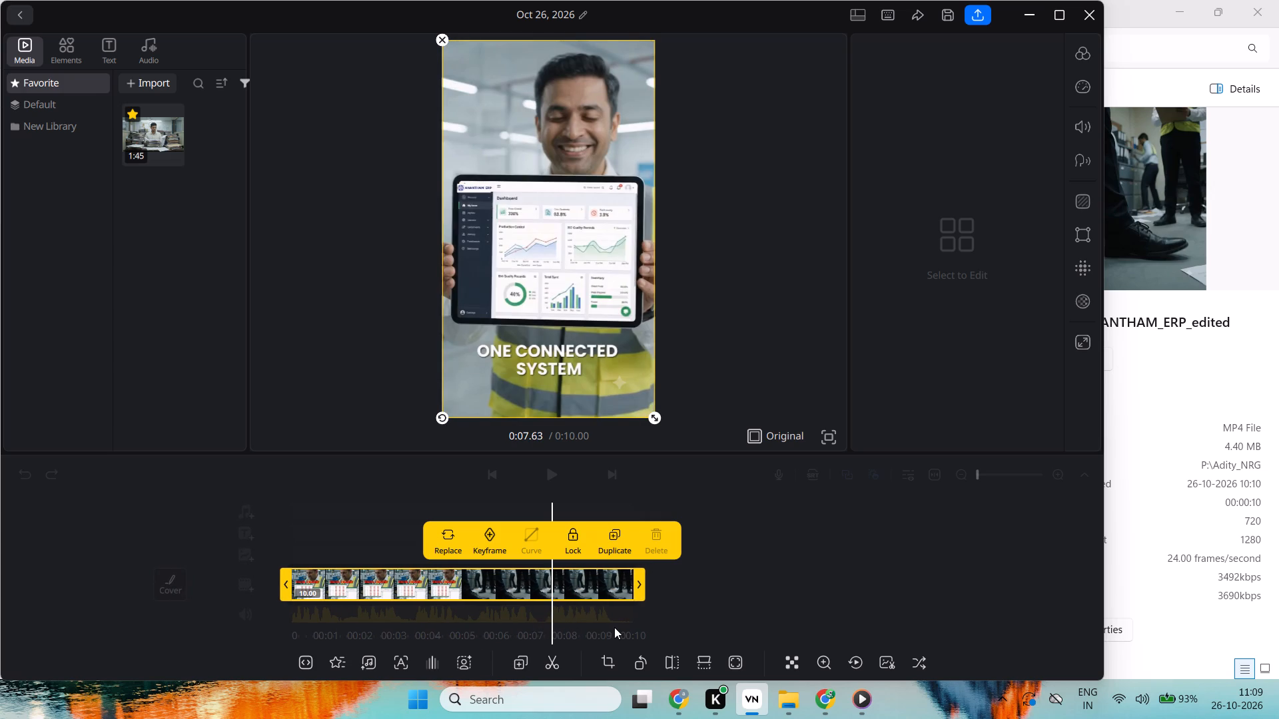
key(Right)
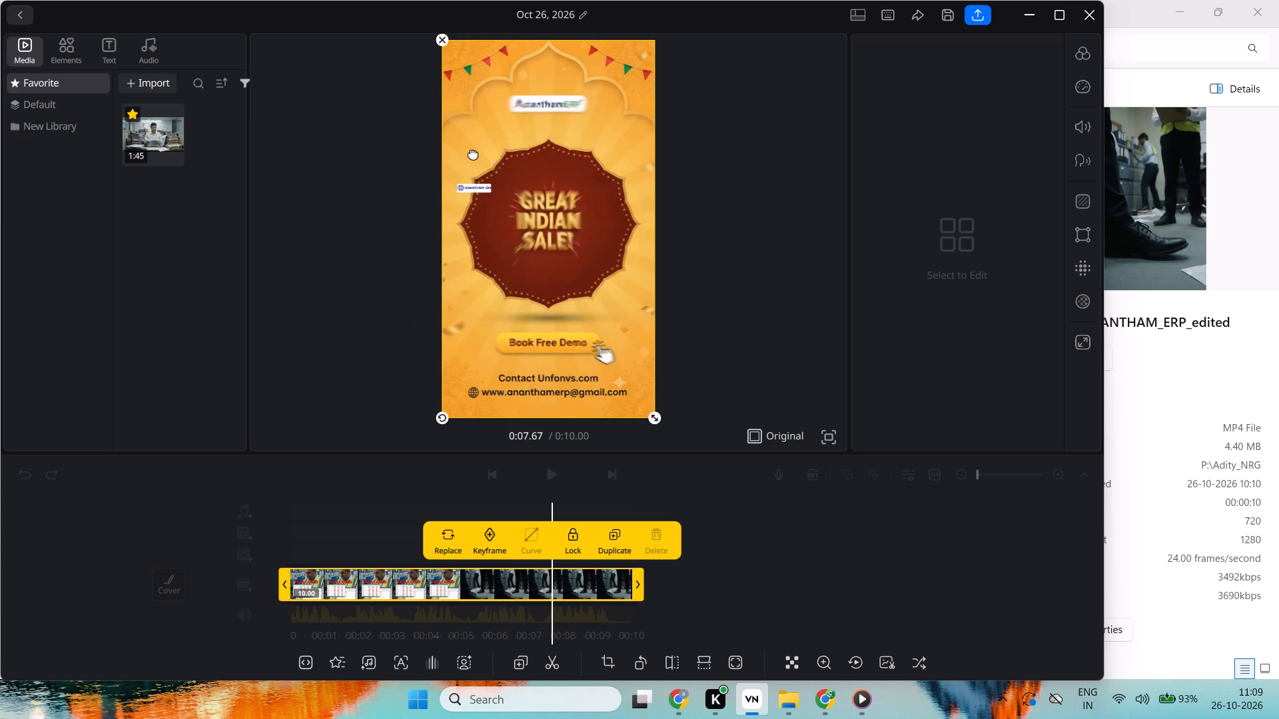
click(242, 565)
click(245, 561)
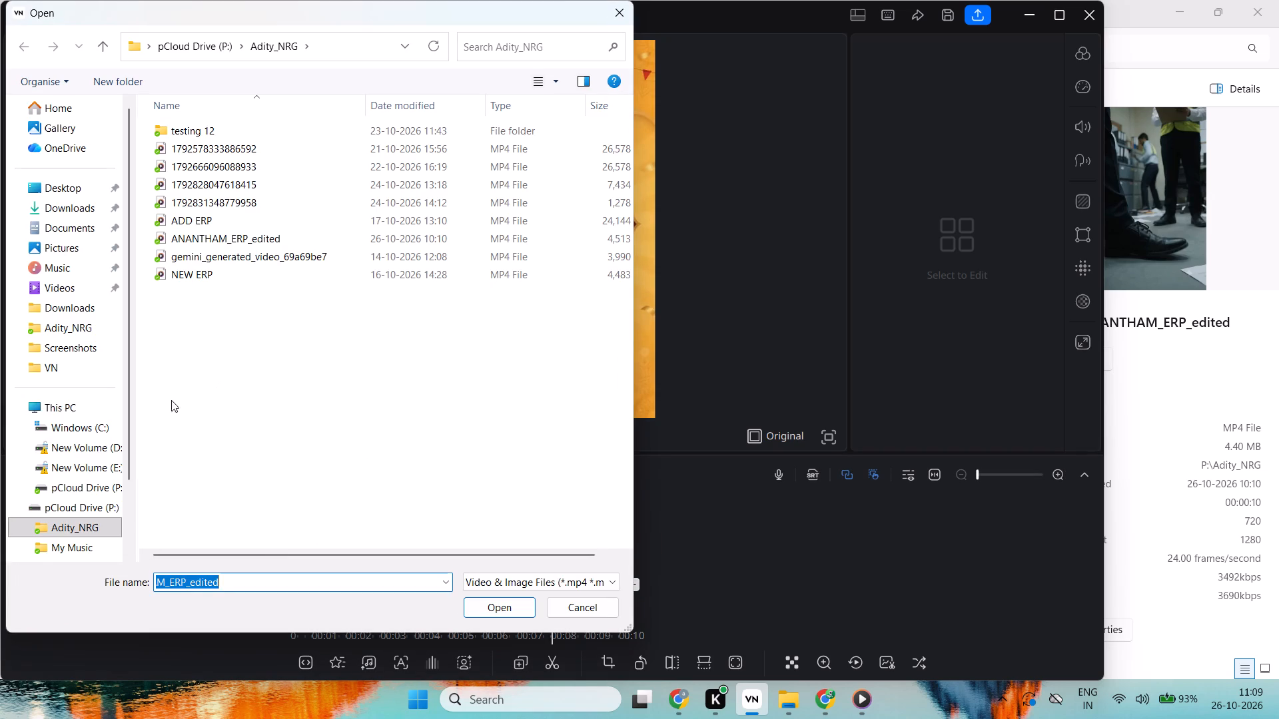
scroll(98, 526, down, 2)
scroll(87, 471, up, 7)
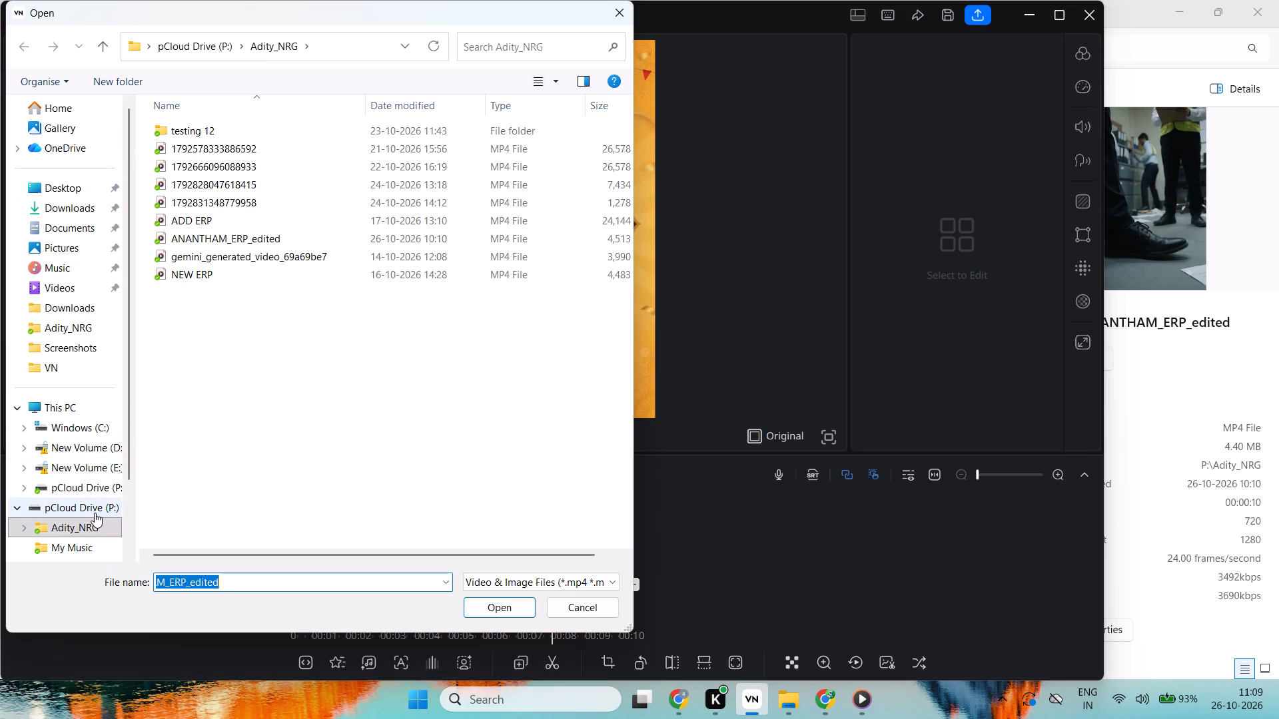
click(89, 449)
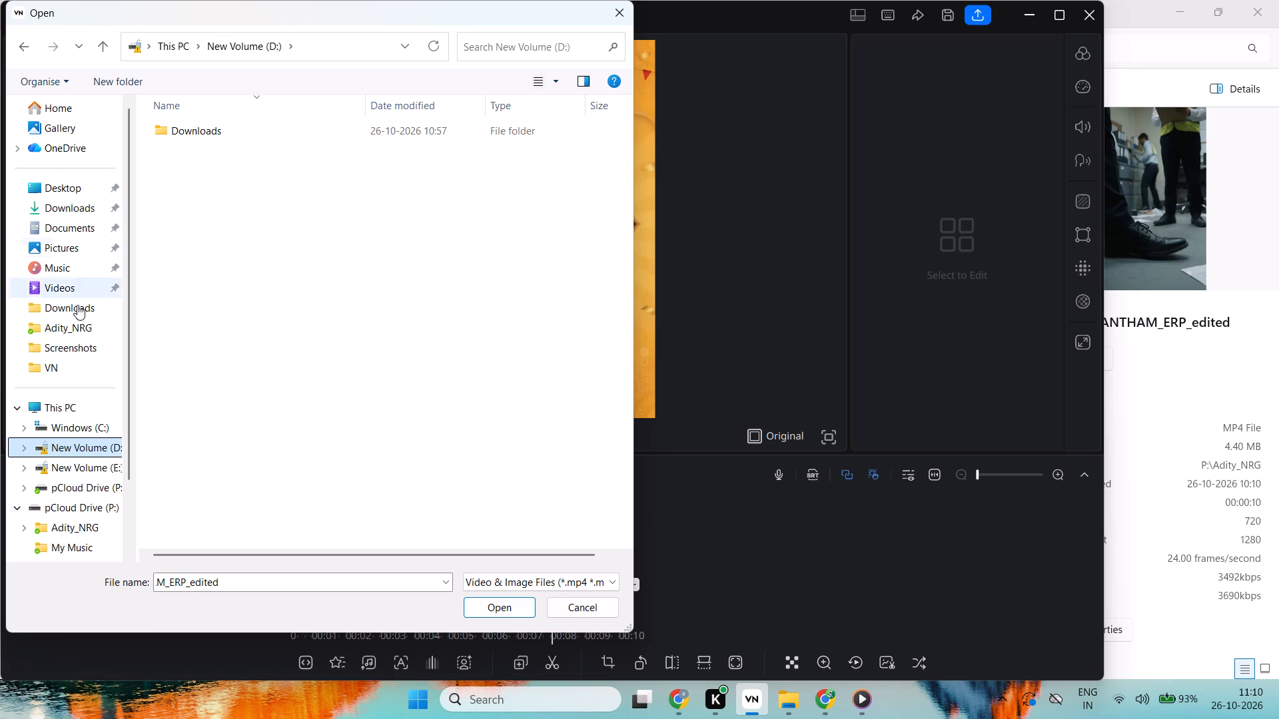
click(63, 248)
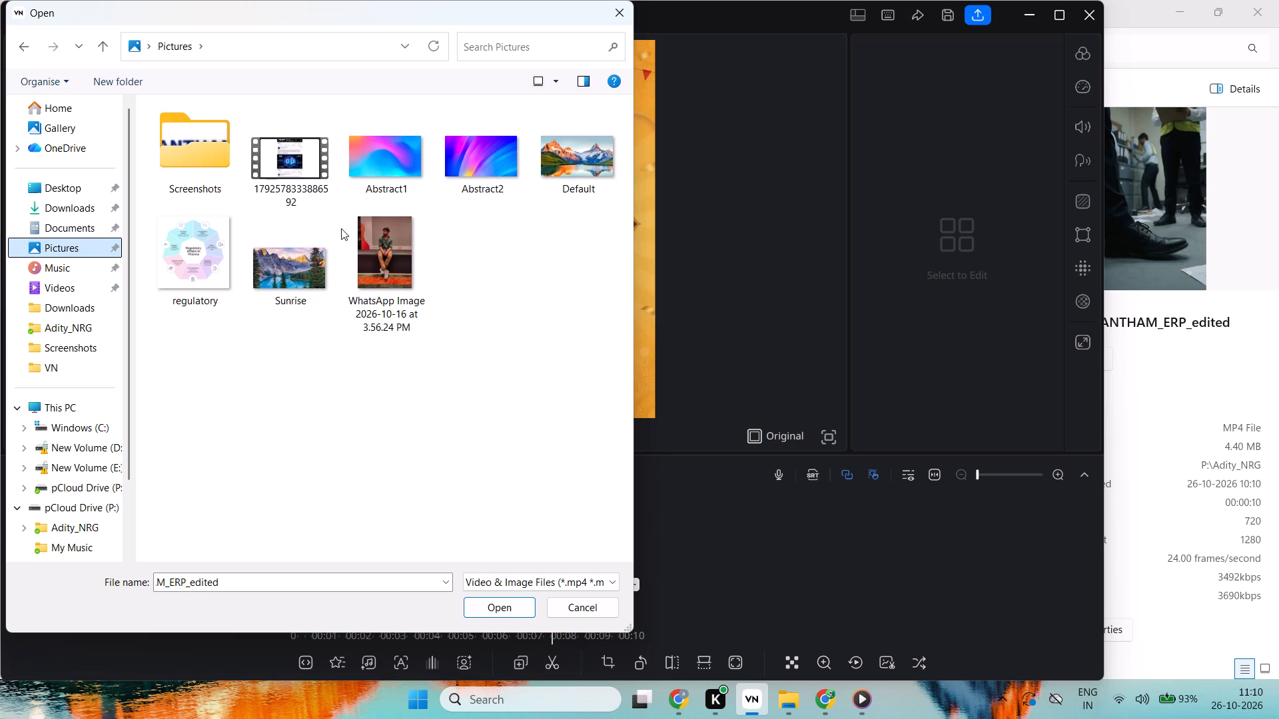
double_click(209, 162)
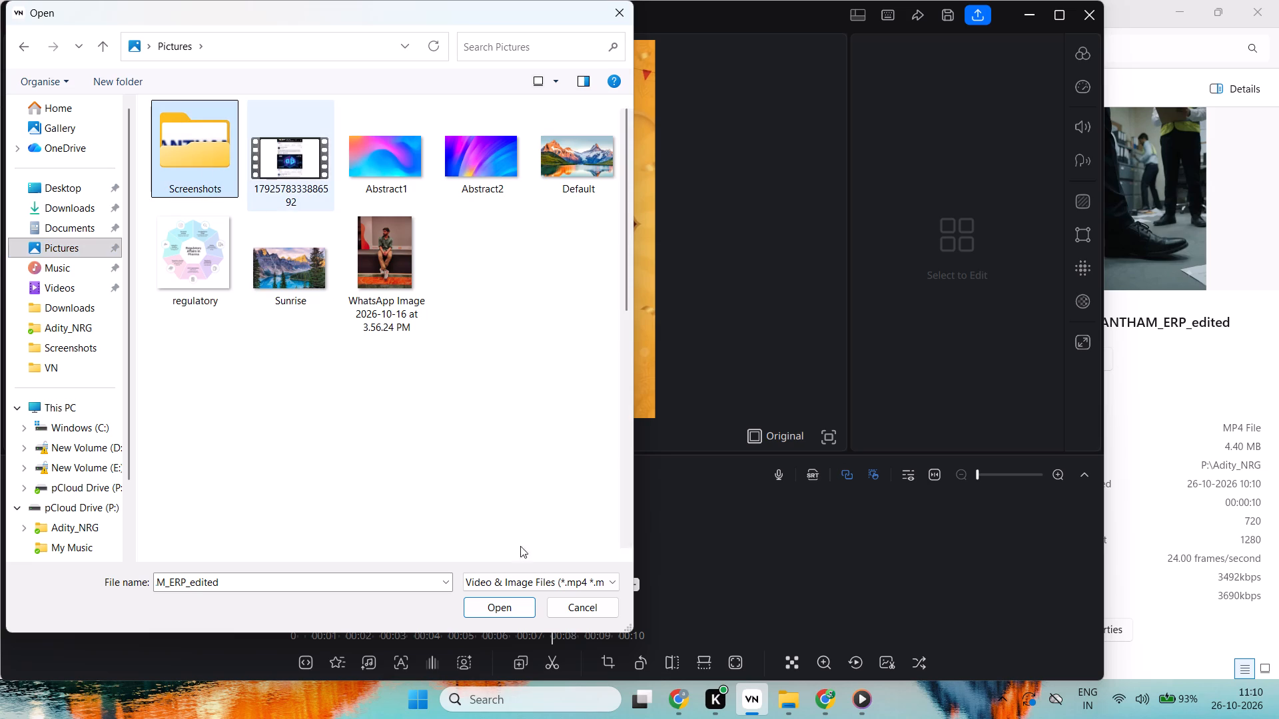
scroll(550, 484, down, 10)
click(262, 519)
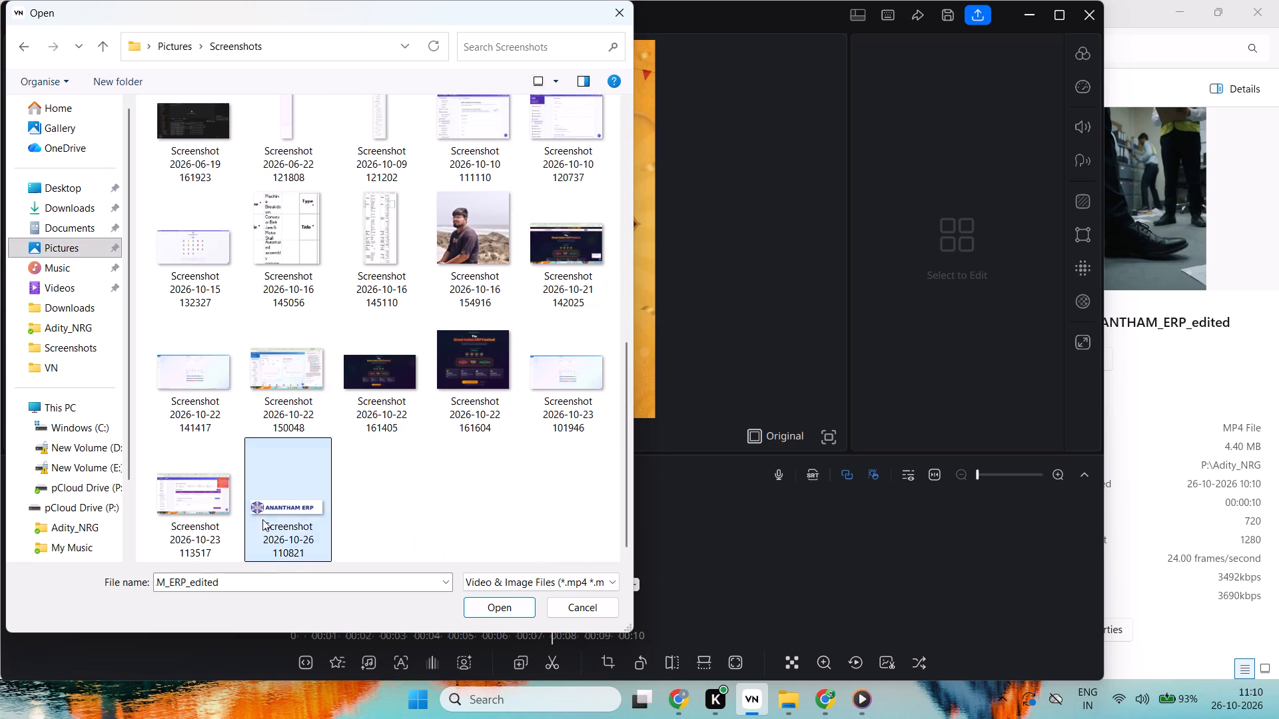
click(504, 600)
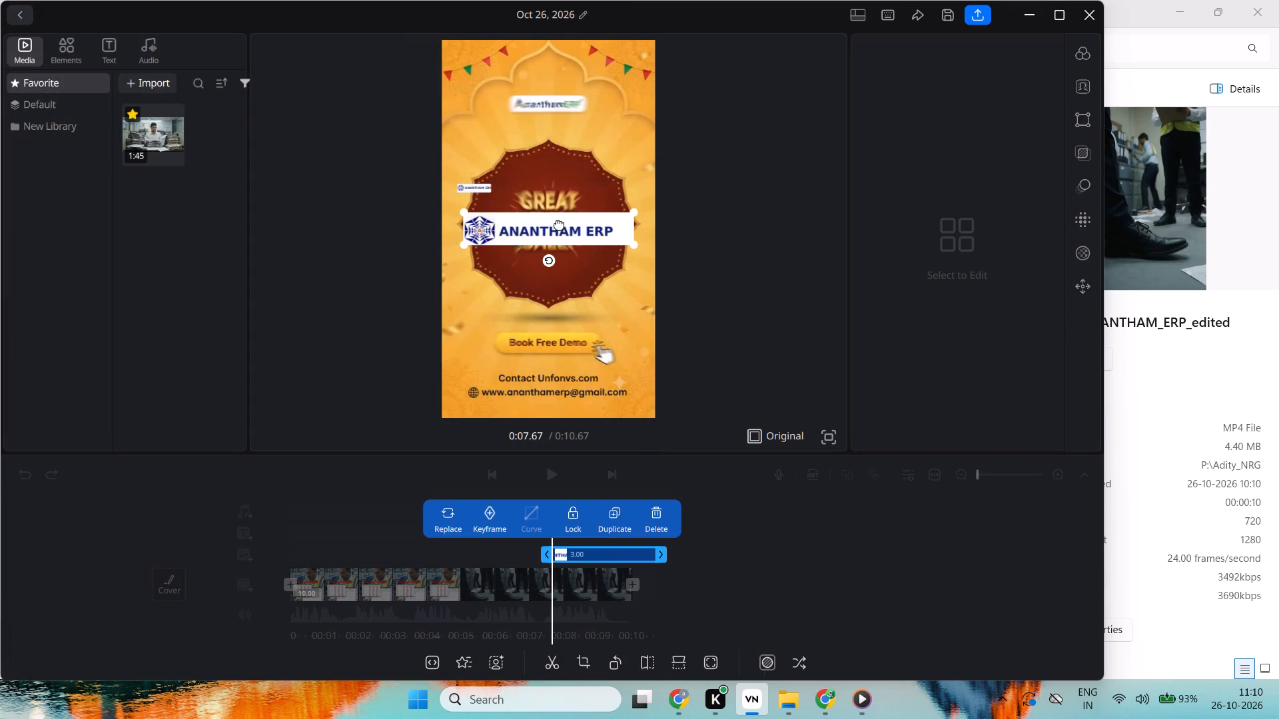
Move the ANANTHAM ERP logo overlay up over the original AnanthamERP logo above the Great Indian Sale badge.
drag(559, 226, 559, 92)
click(572, 87)
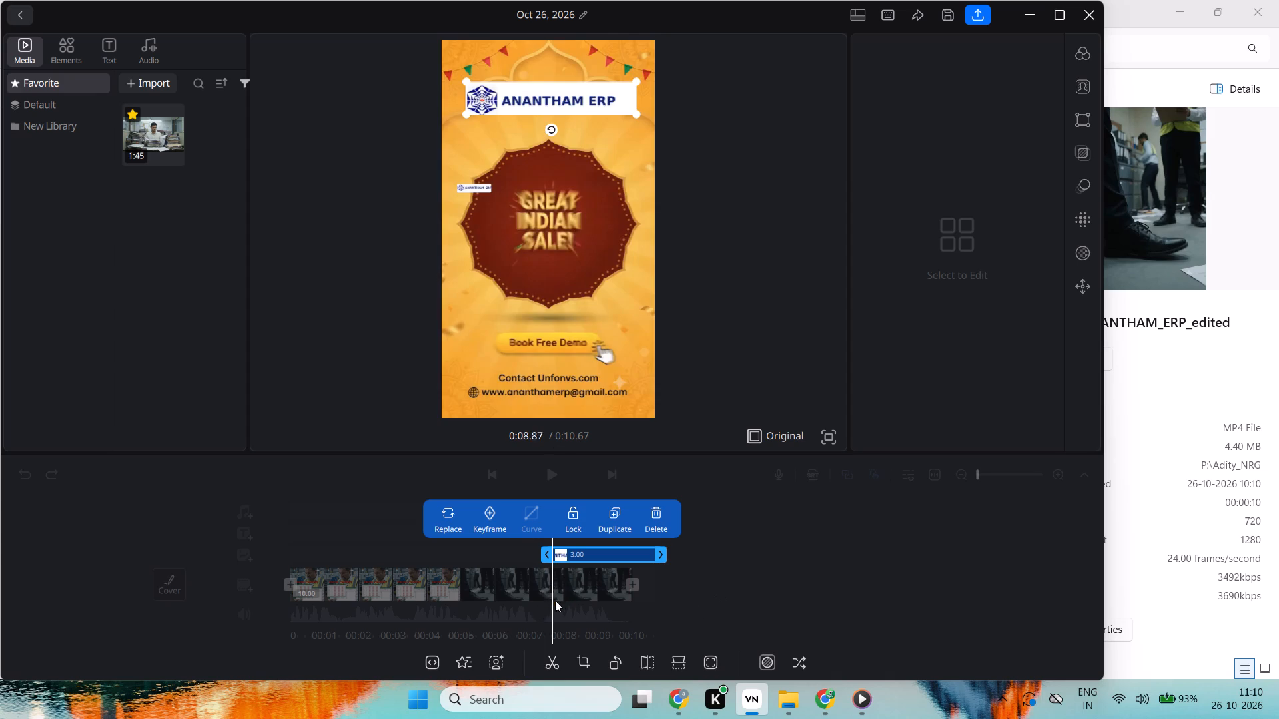
Play the video through its end to check the logo overlay's timing over the Great Indian Sale scene.
click(540, 593)
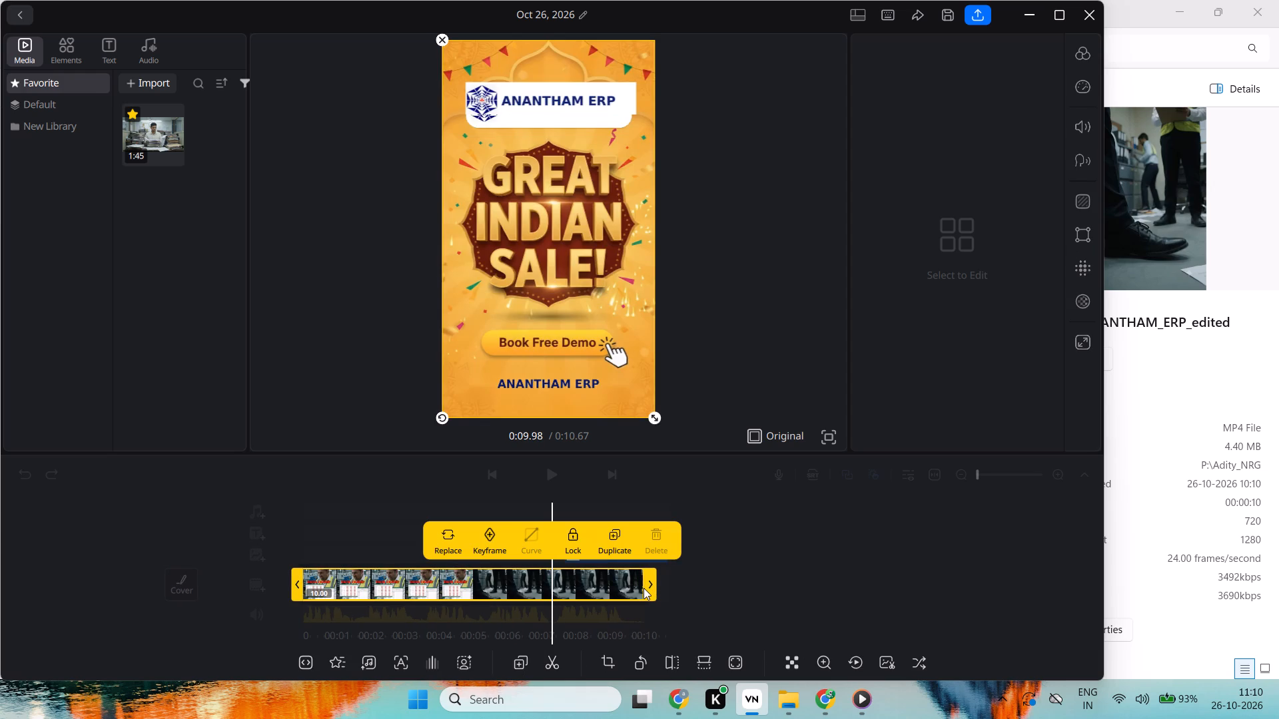
key(space)
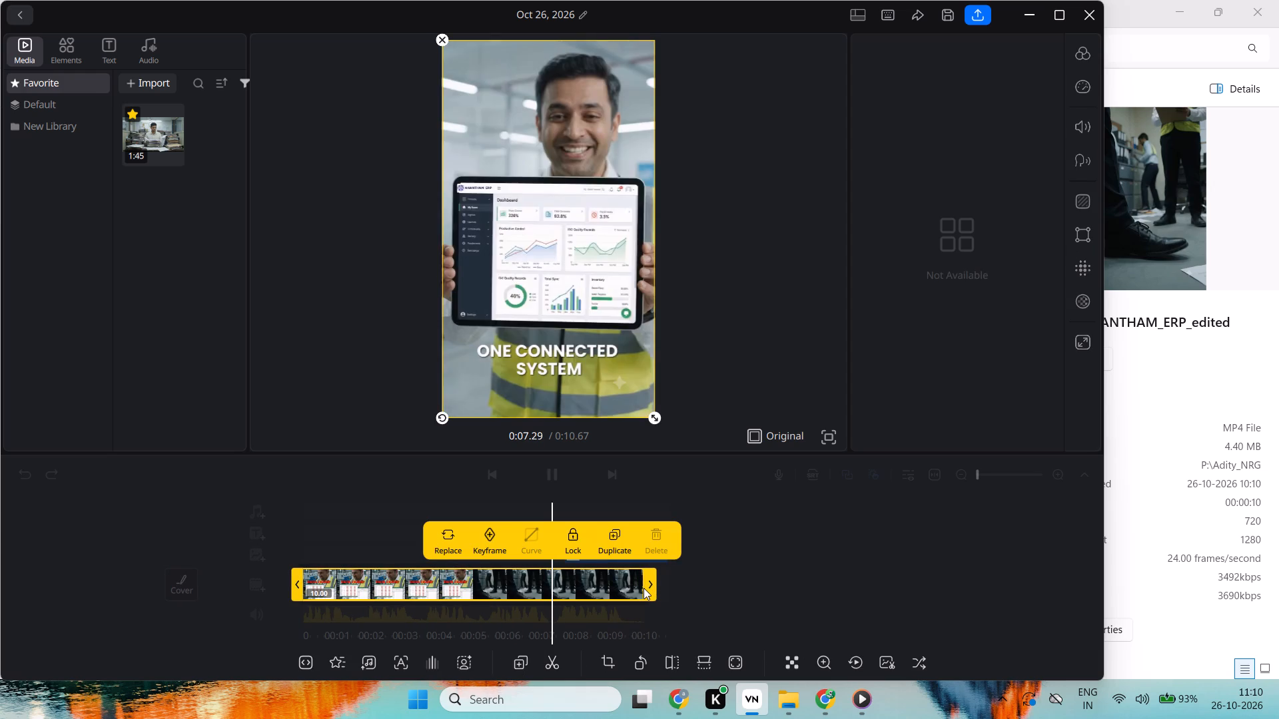
double_click(479, 597)
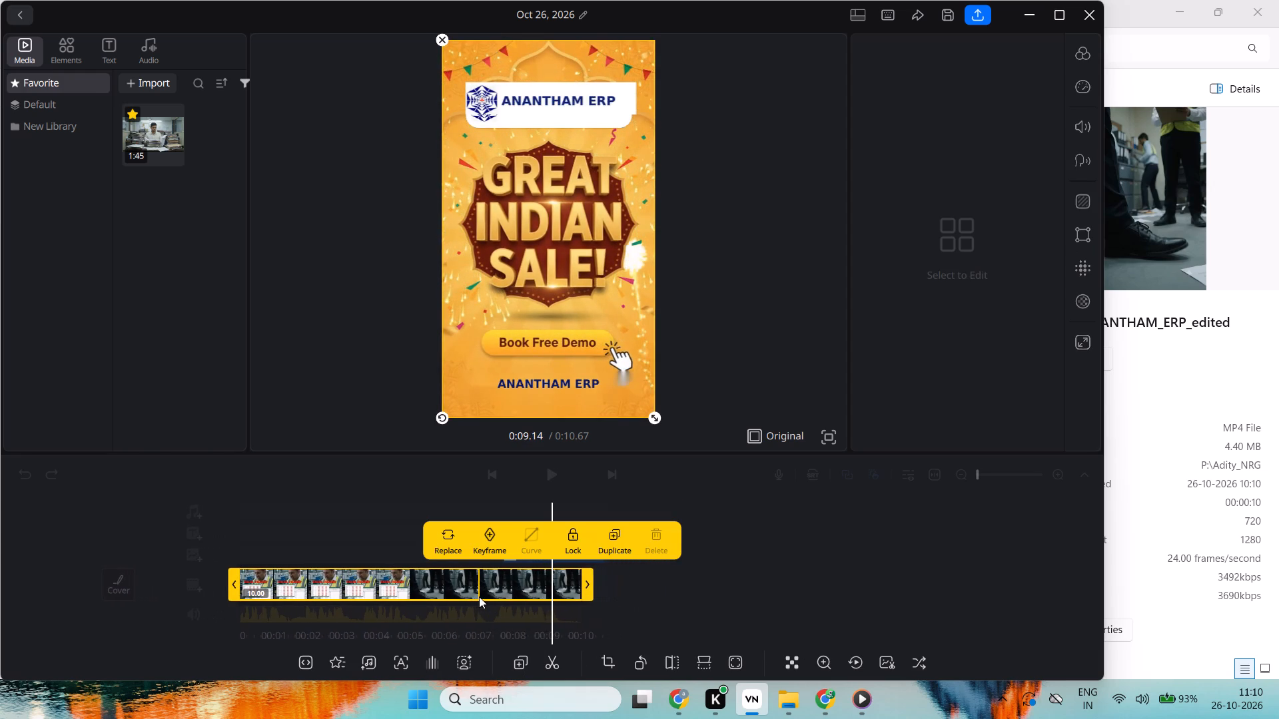
click(479, 597)
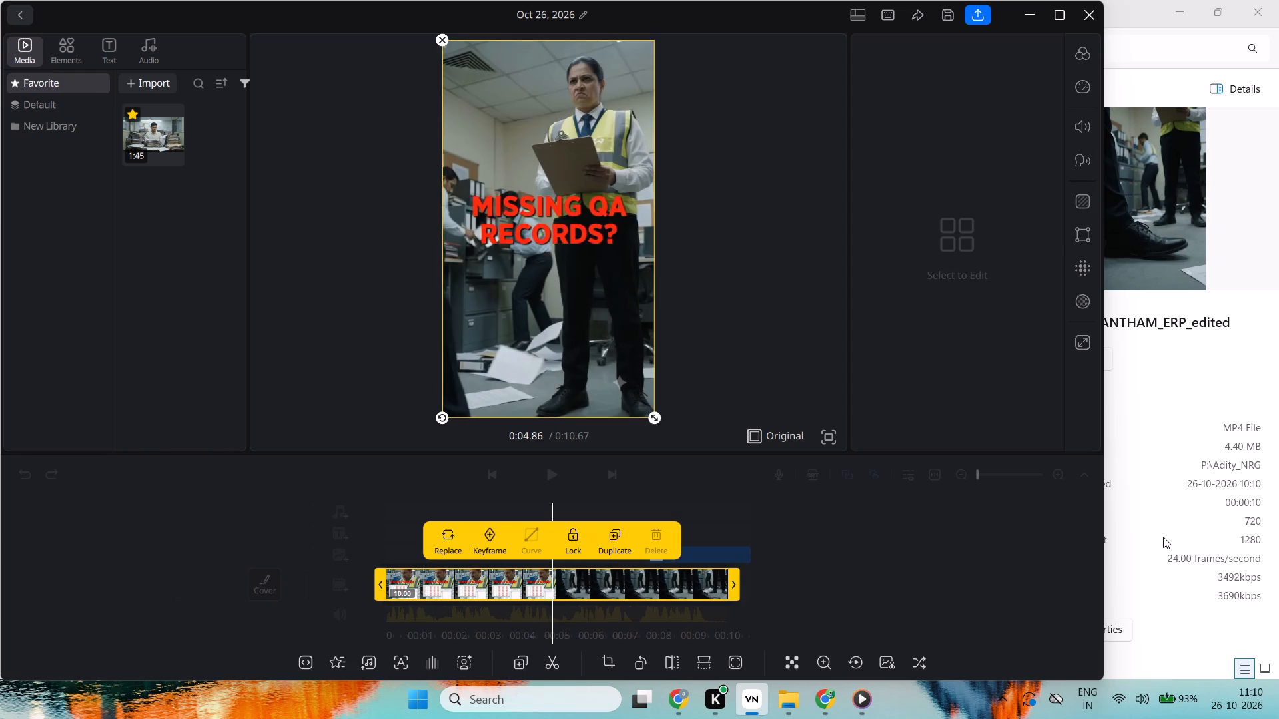
key(space)
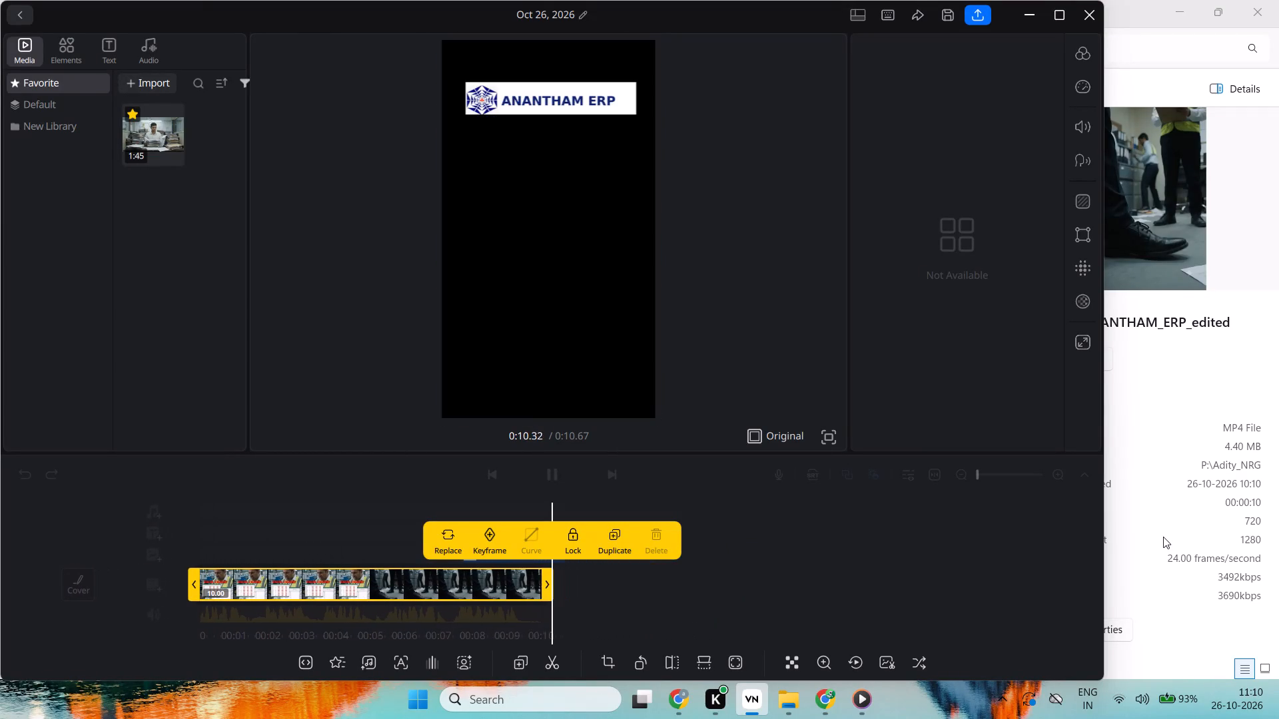
Shift the ANANTHAM ERP logo overlay clip slightly earlier on the timeline so it ends at about 10.37 seconds.
click(563, 99)
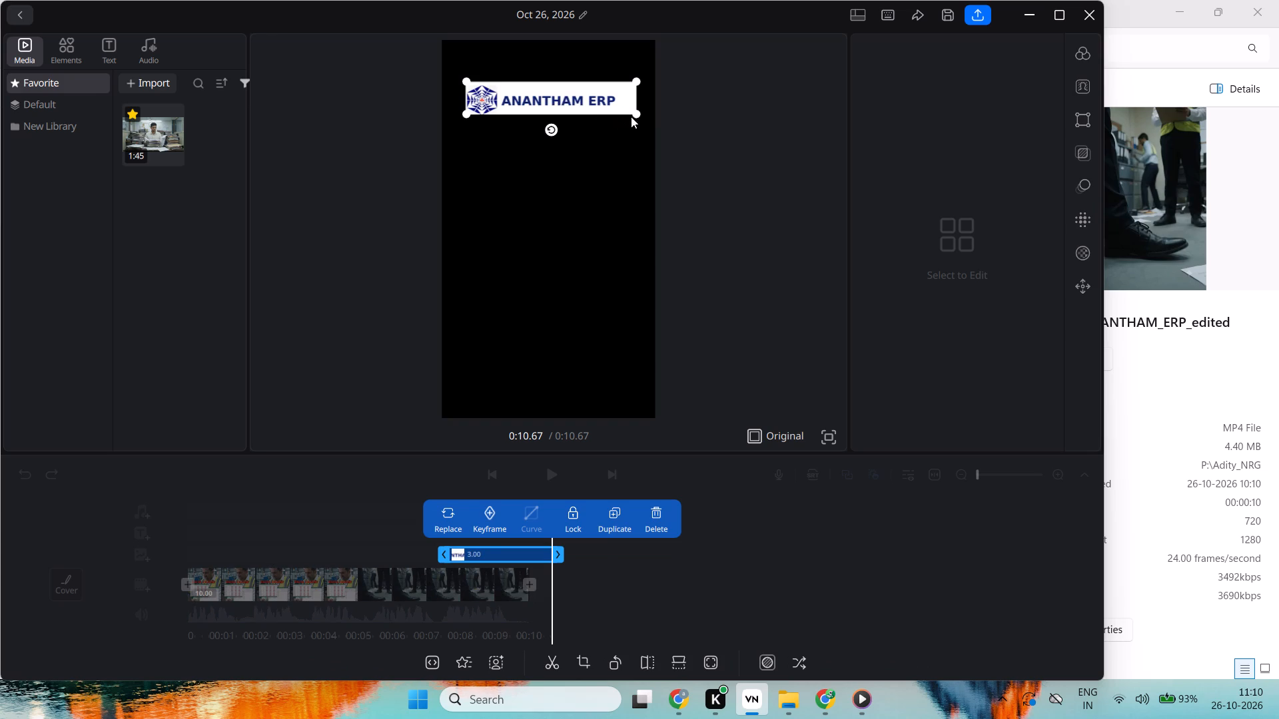
click(454, 556)
key(Left)
key(Left)
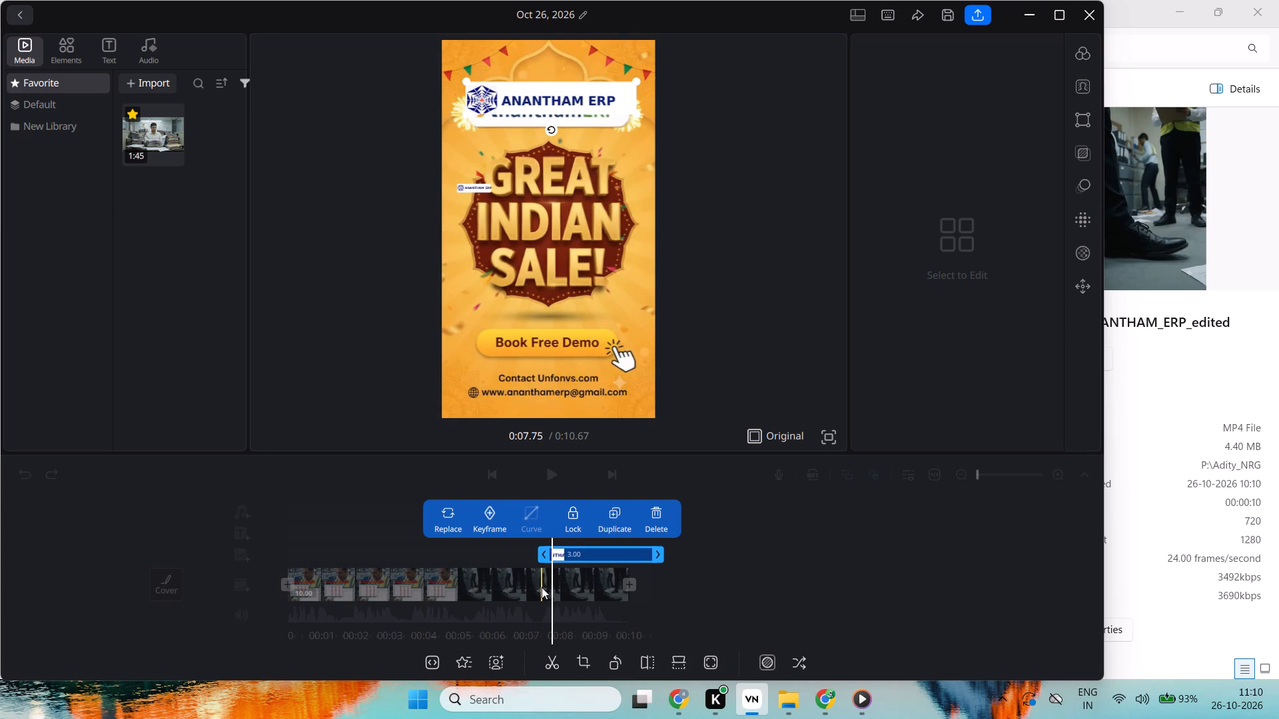
key(Left)
key(Left)
key(Left)
key(Left)
key(Left)
key(Left)
key(Right)
key(Right)
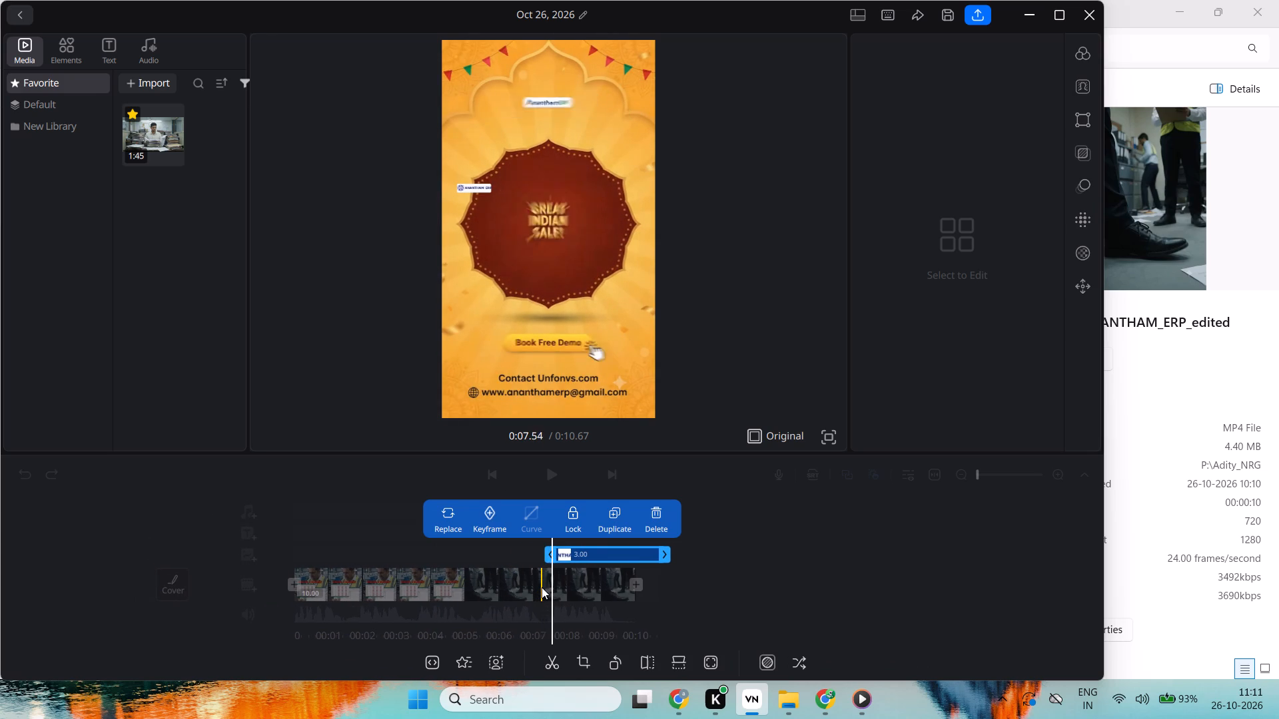
key(Right)
key(Right)
key(Right)
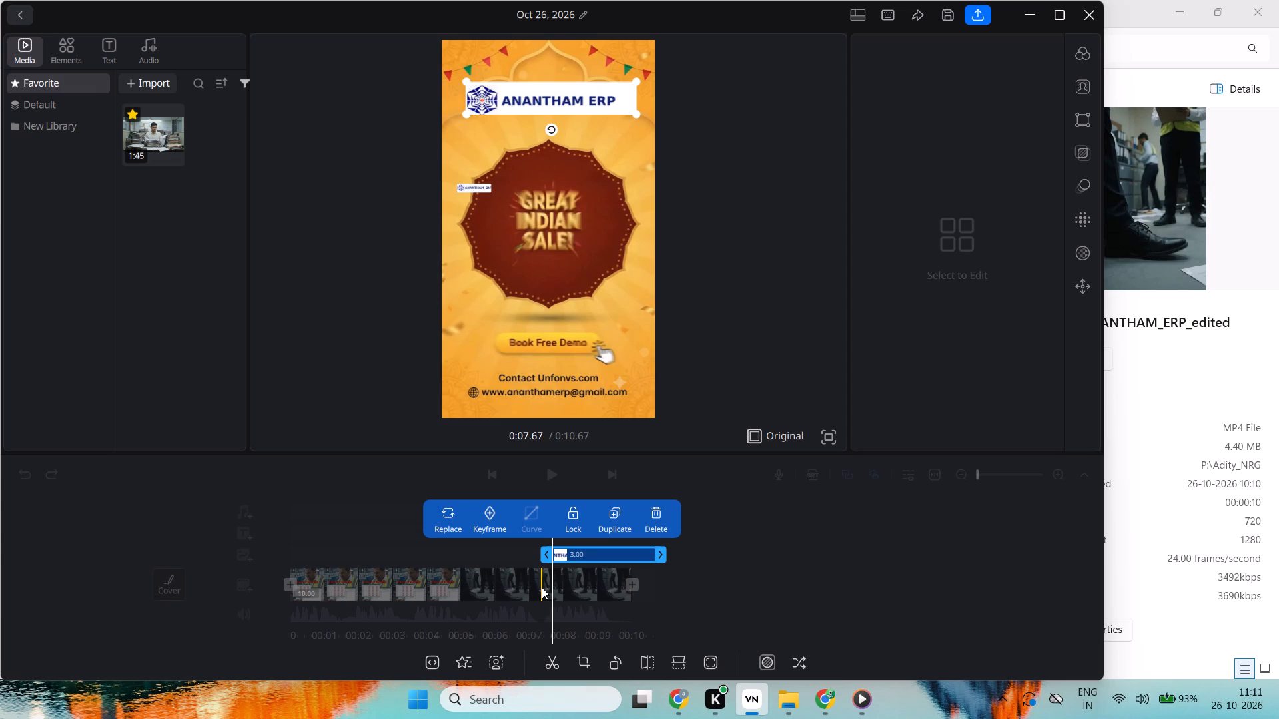
drag(590, 558, 584, 558)
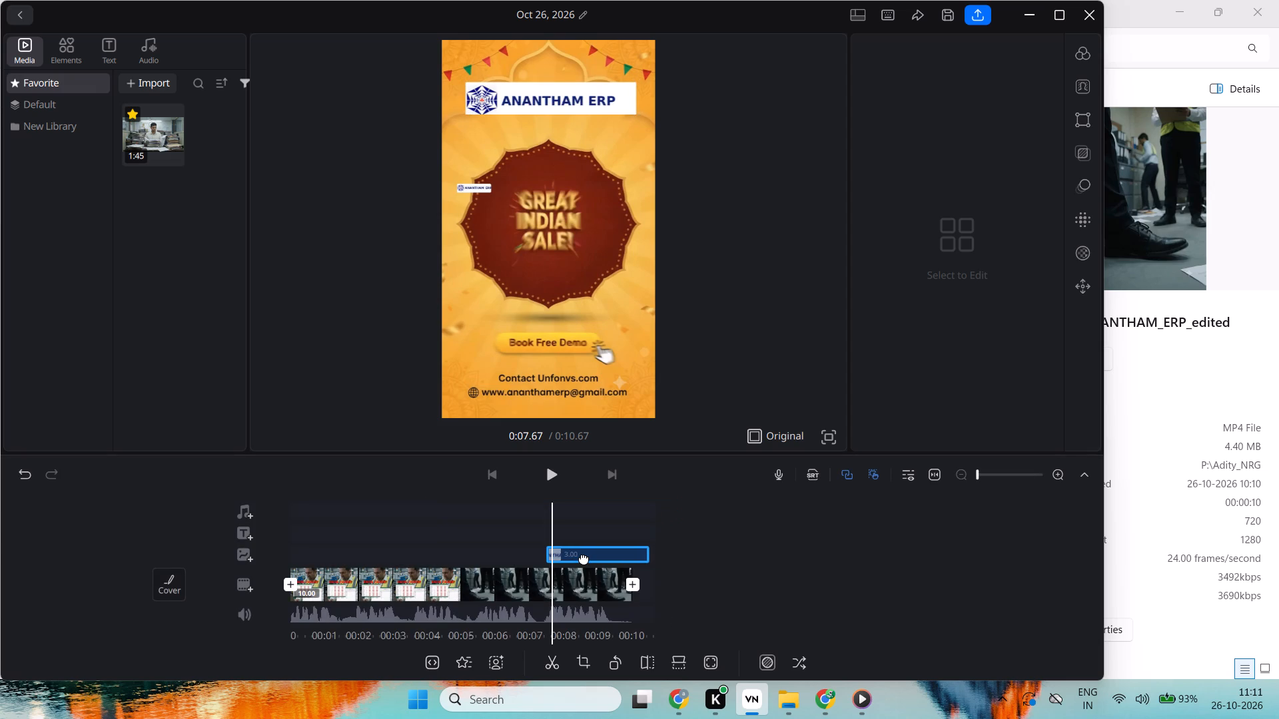
drag(584, 558, 580, 558)
click(542, 586)
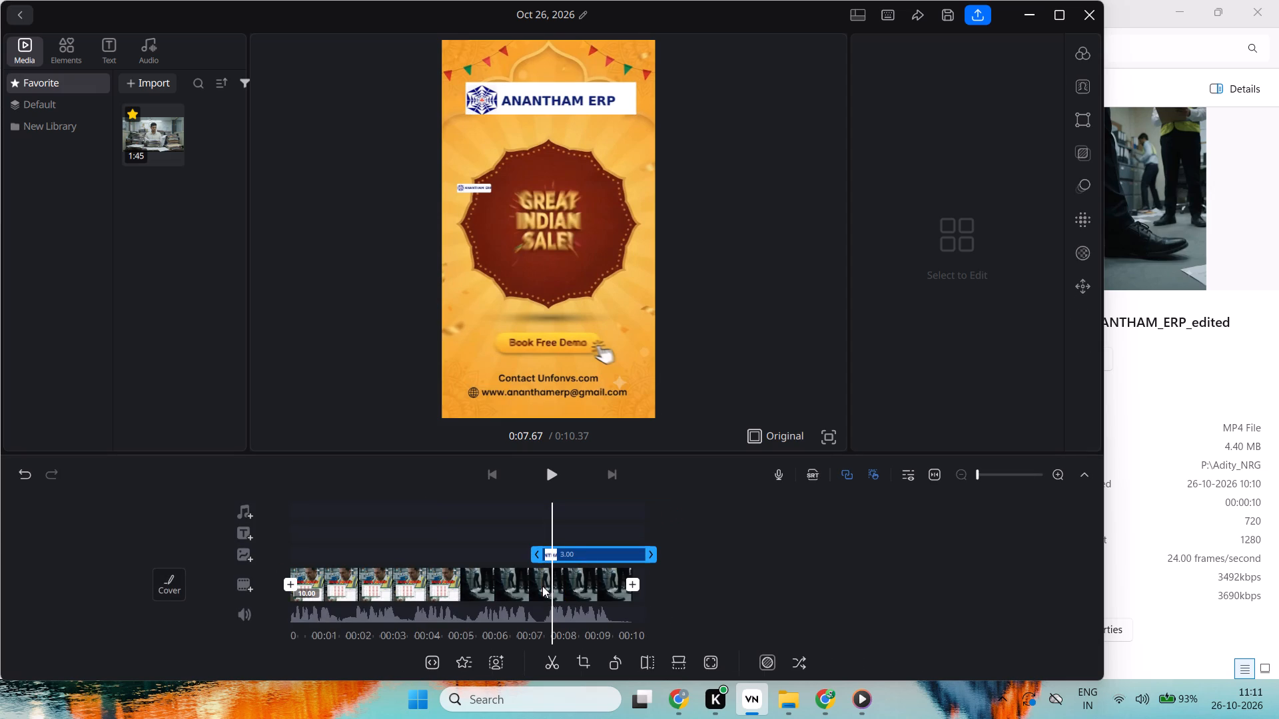
Slightly enlarge the ANANTHAM ERP logo overlay and lower it to cover the original AnanthamERP lettering at about 7.85 seconds.
click(568, 575)
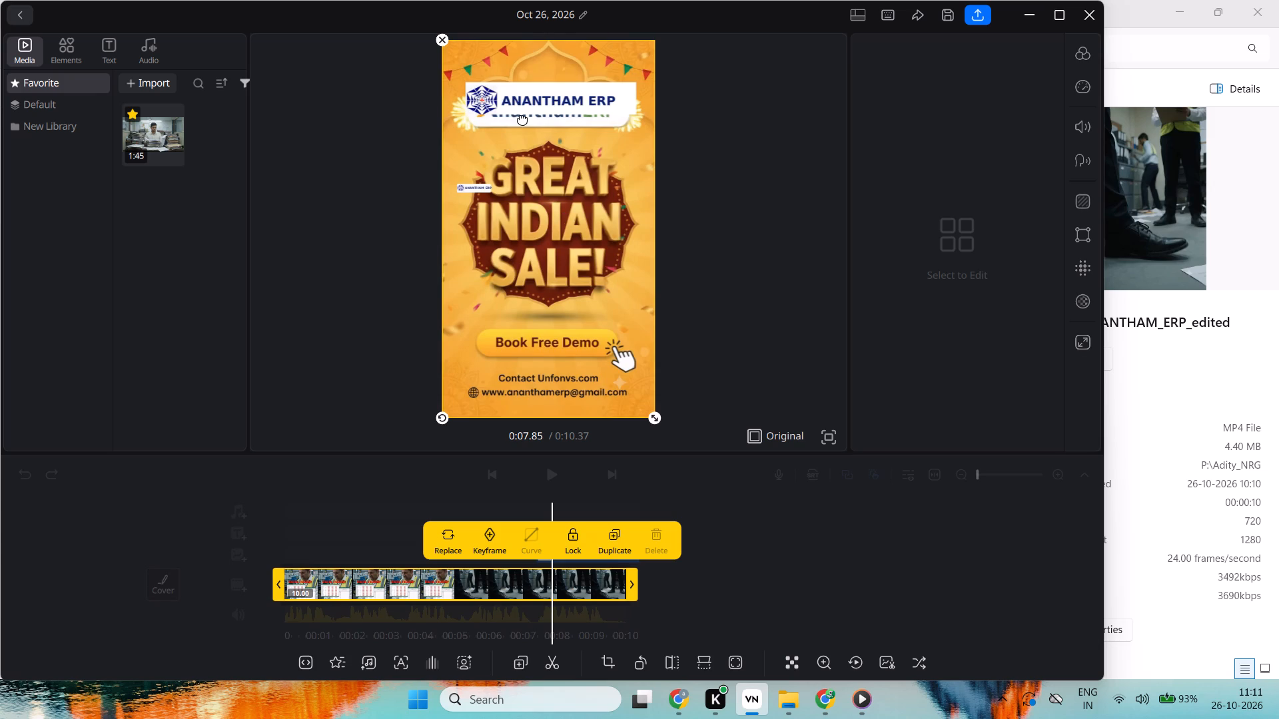
click(530, 109)
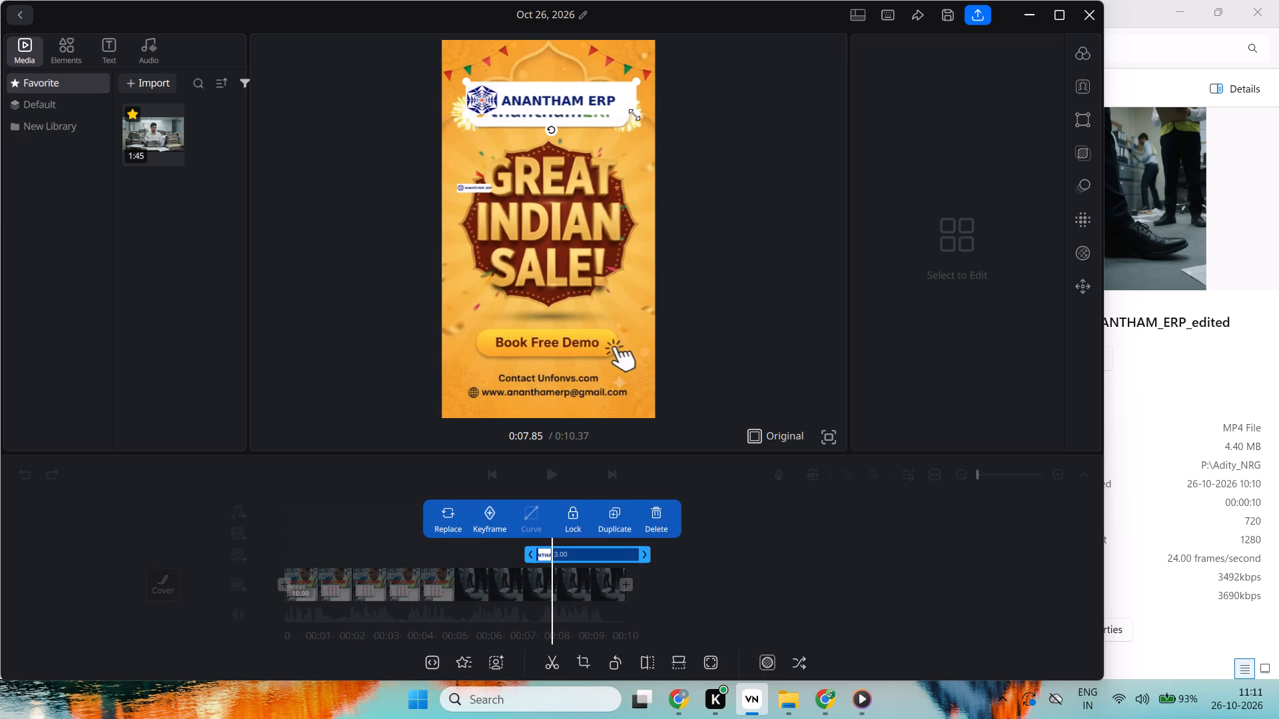
drag(634, 115, 636, 134)
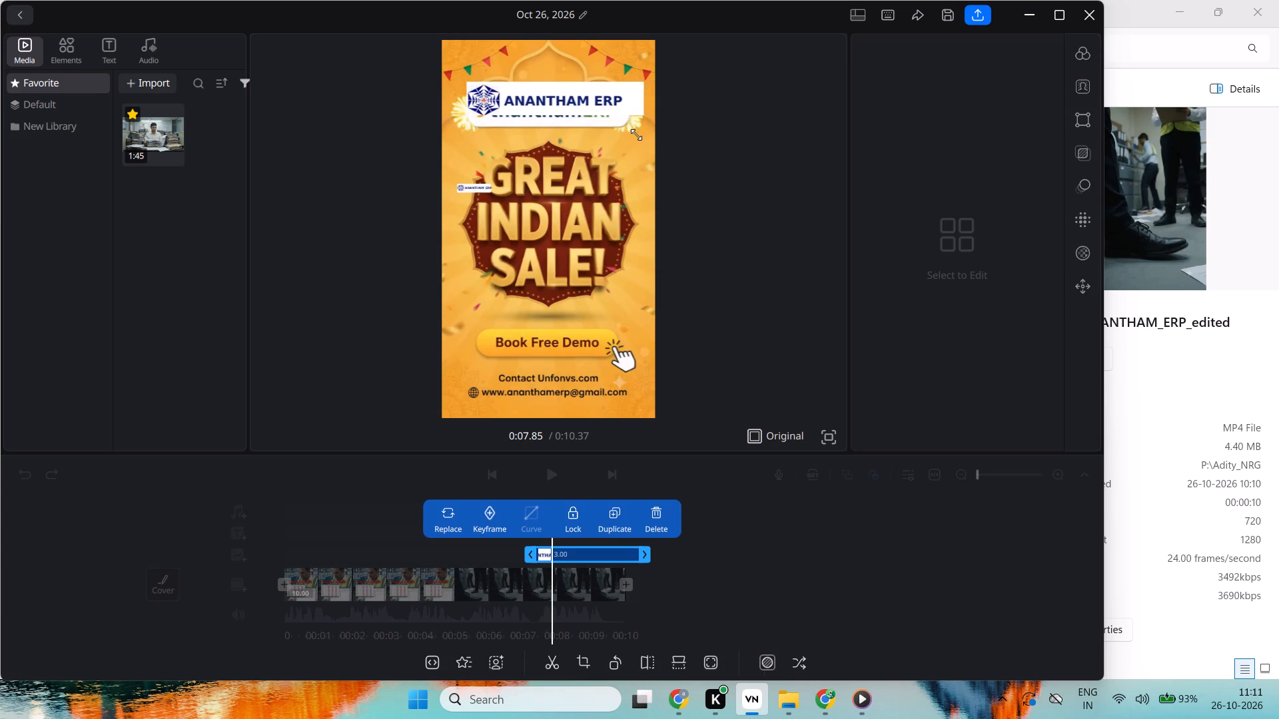
drag(636, 134, 630, 122)
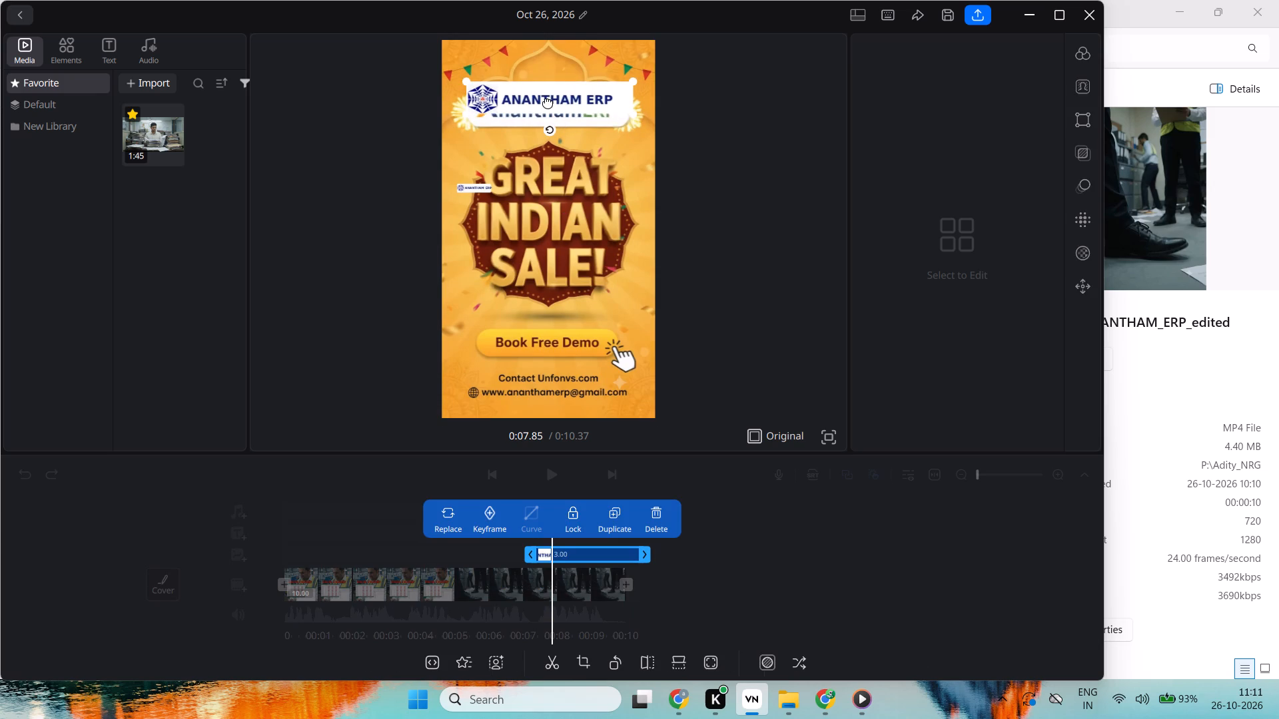
drag(548, 102, 547, 108)
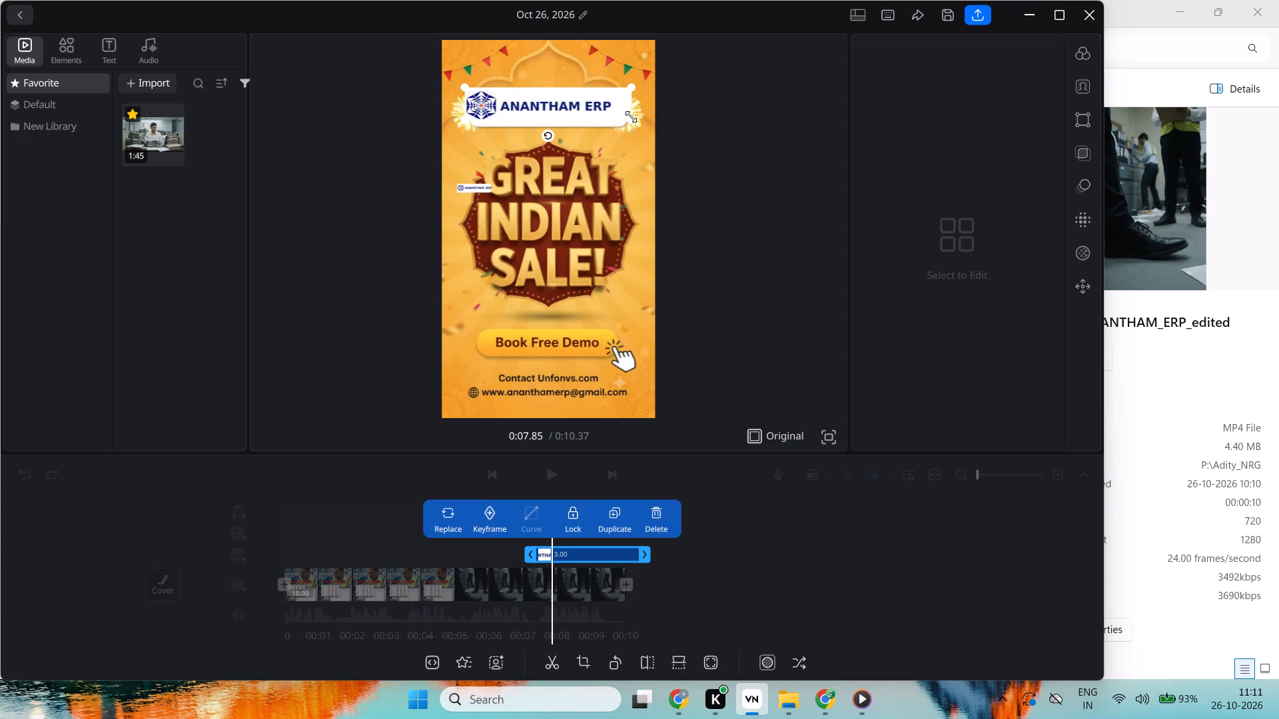
drag(632, 123, 634, 155)
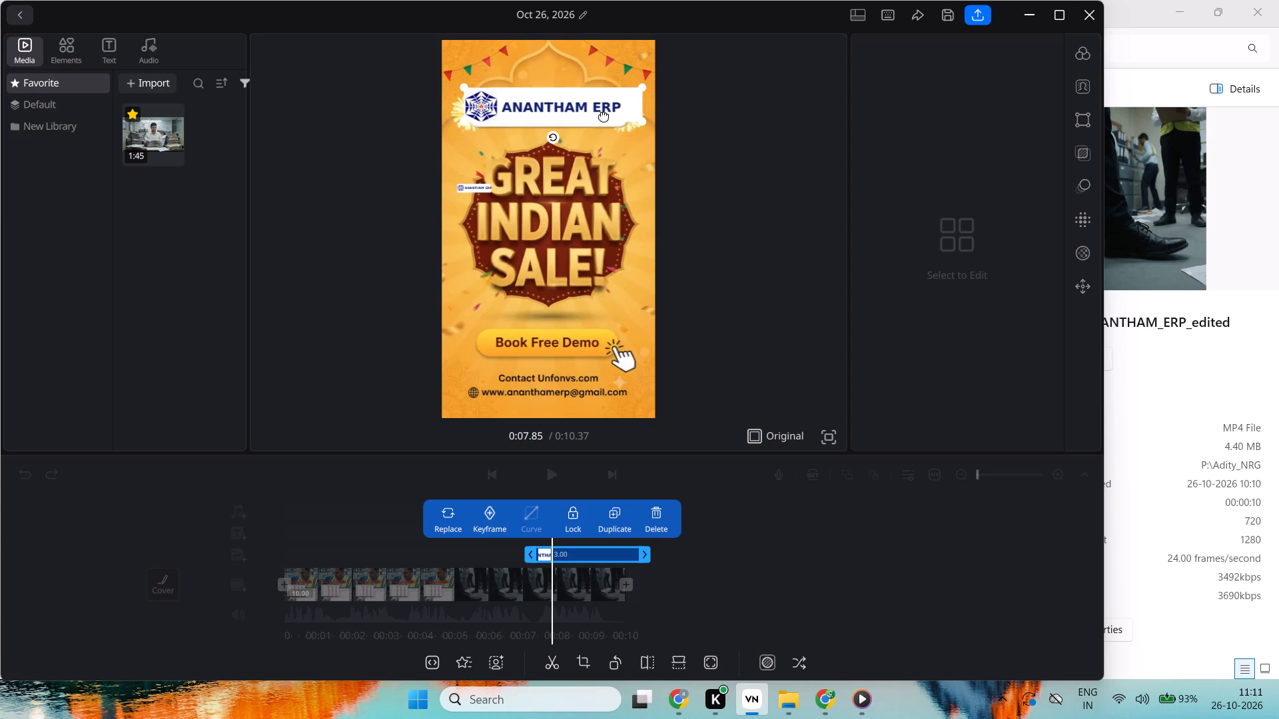
drag(600, 113, 592, 118)
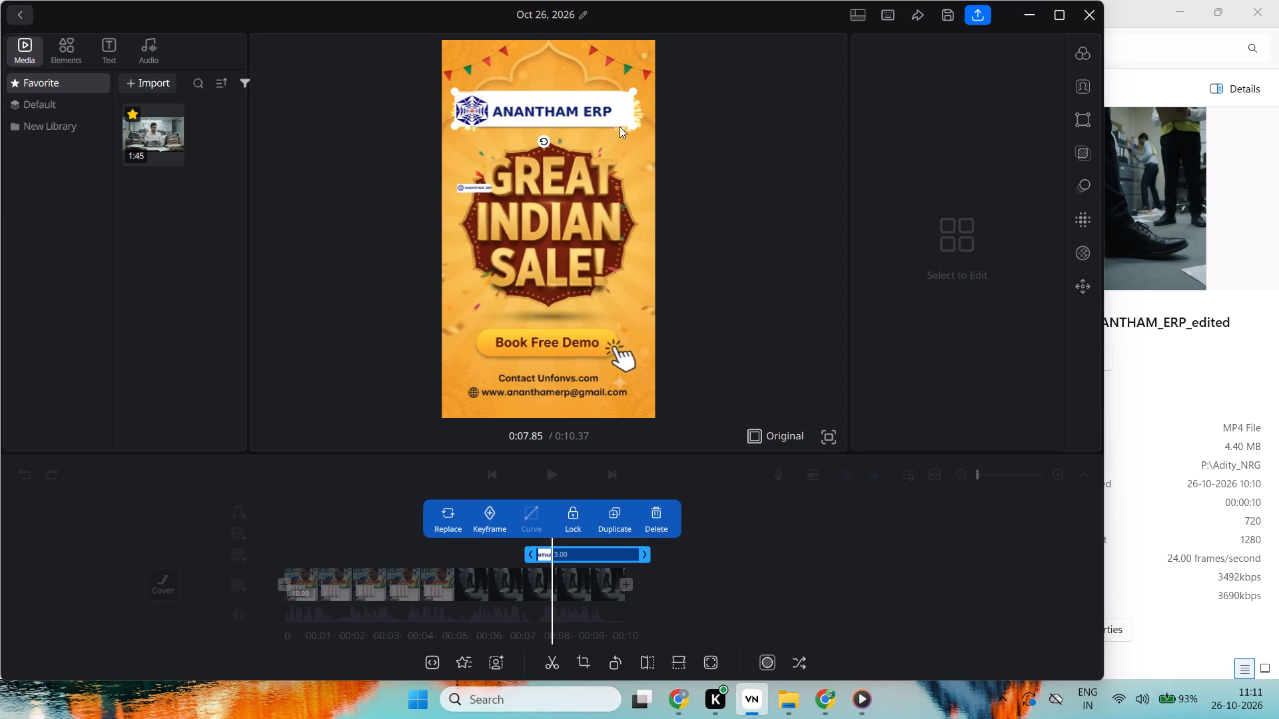
drag(634, 124, 639, 136)
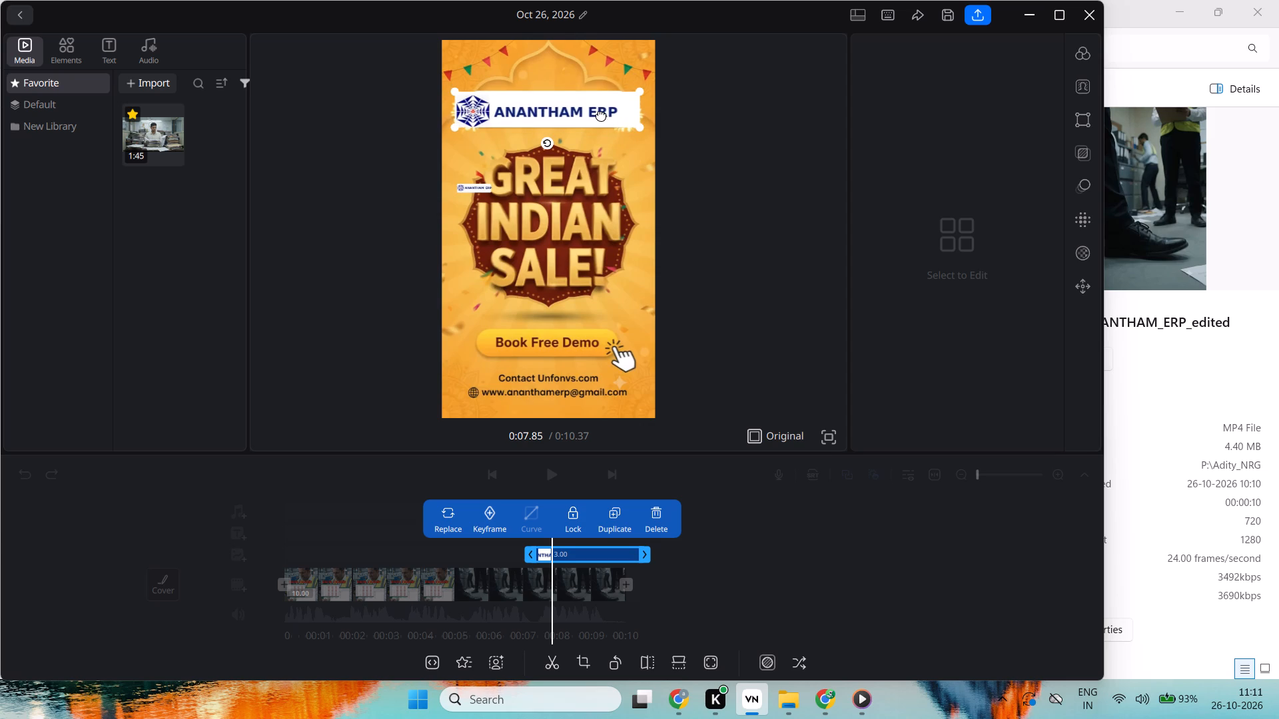
click(597, 111)
click(563, 180)
Play the video through its end to check the resized logo overlay over the Great Indian Sale scene.
click(415, 571)
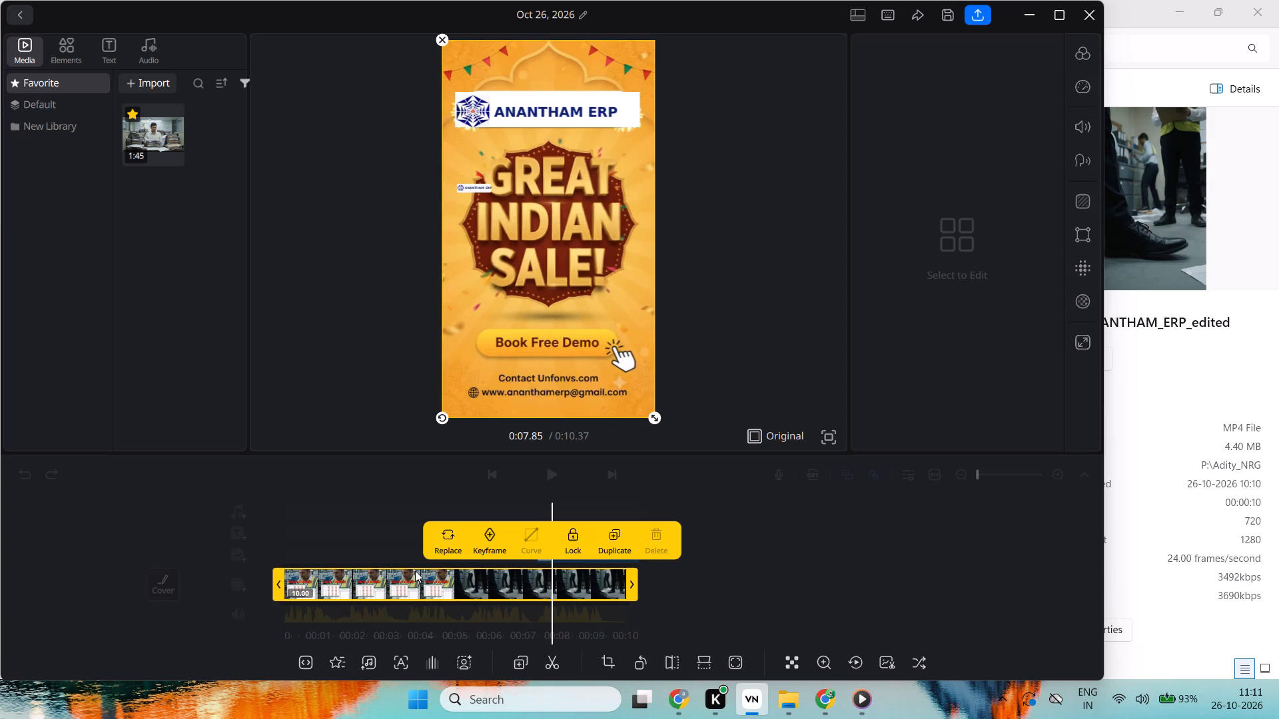
key(space)
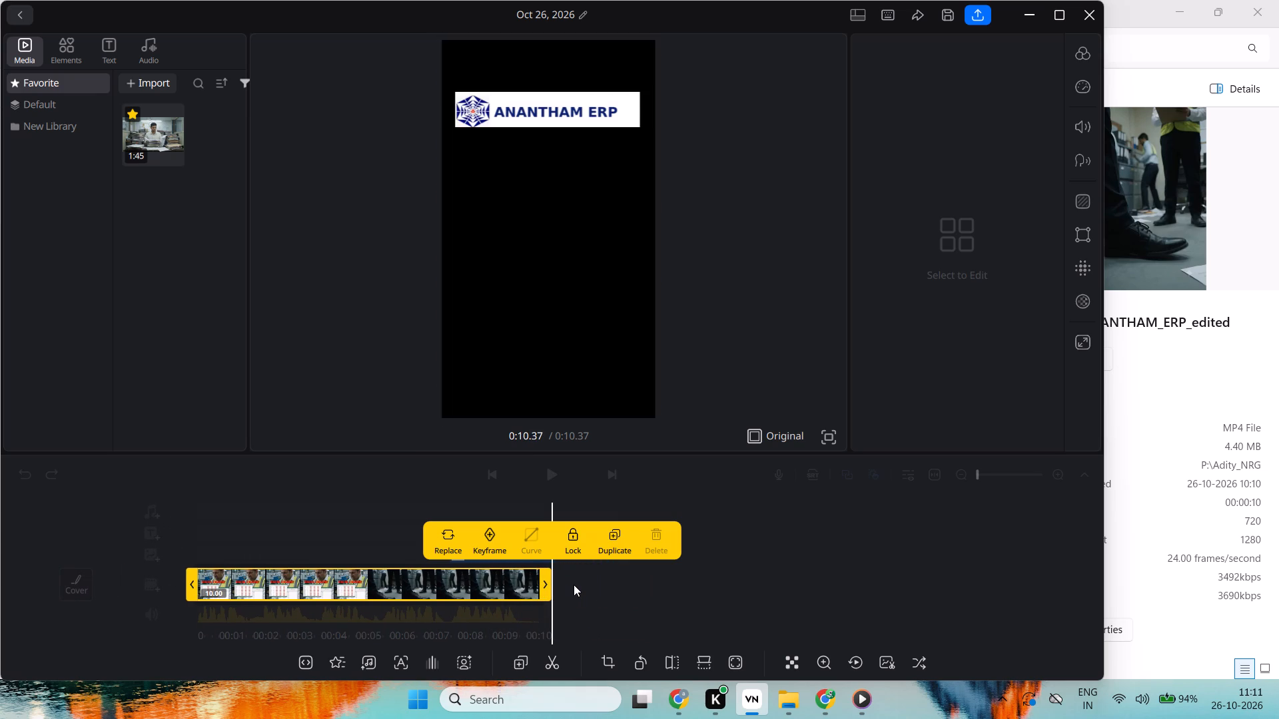
click(574, 585)
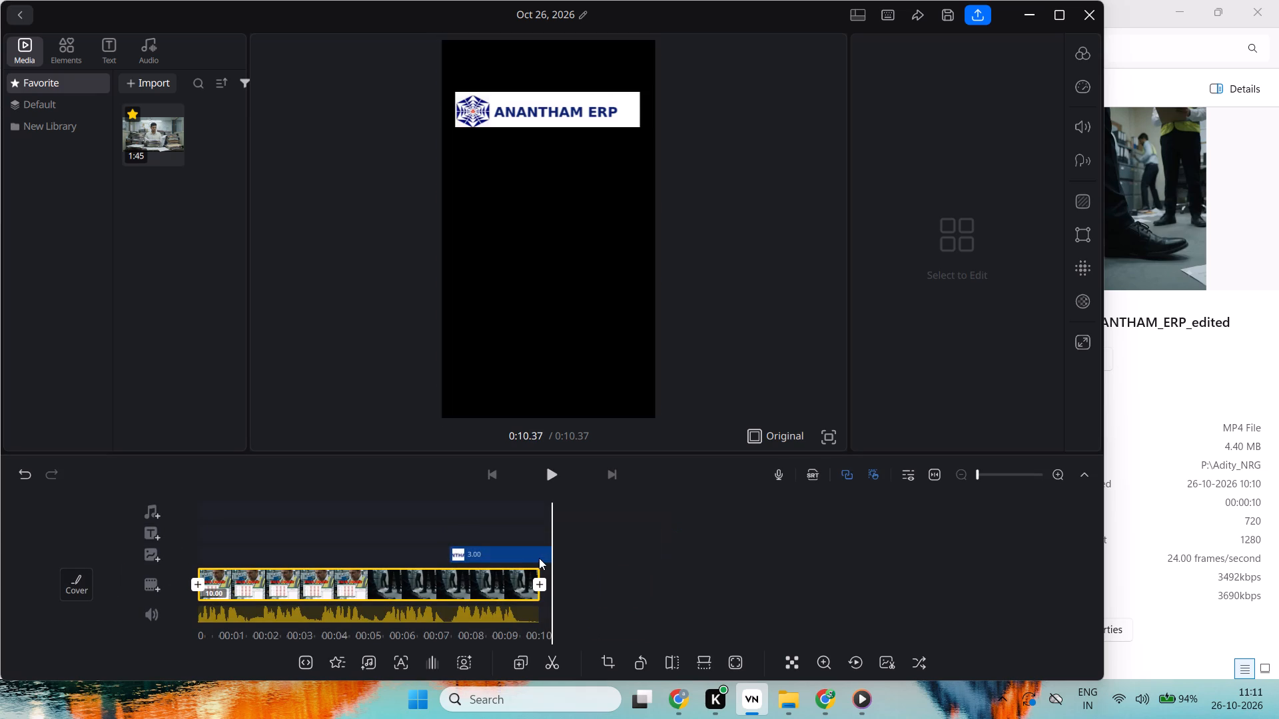
Trim the end of the ANANTHAM ERP logo overlay clip to 2.63 seconds so it finishes with the main video at 10.00 seconds.
click(539, 556)
drag(566, 555, 564, 555)
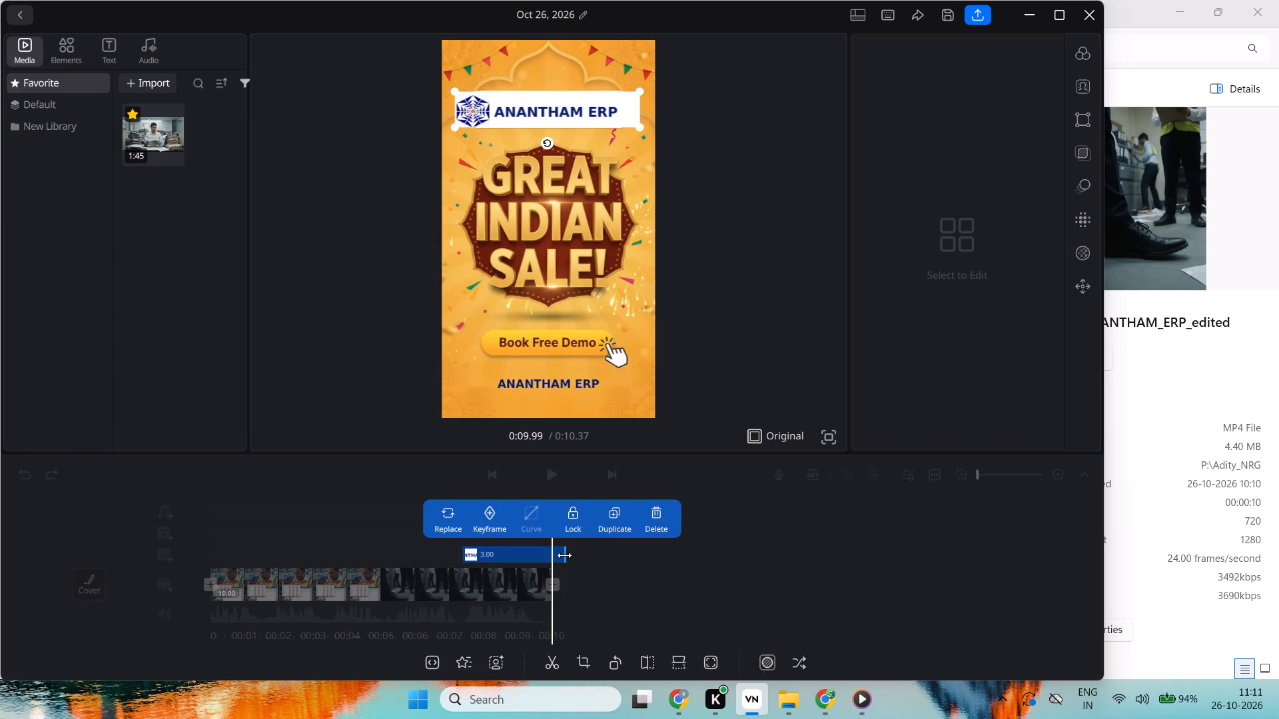
drag(564, 555, 549, 557)
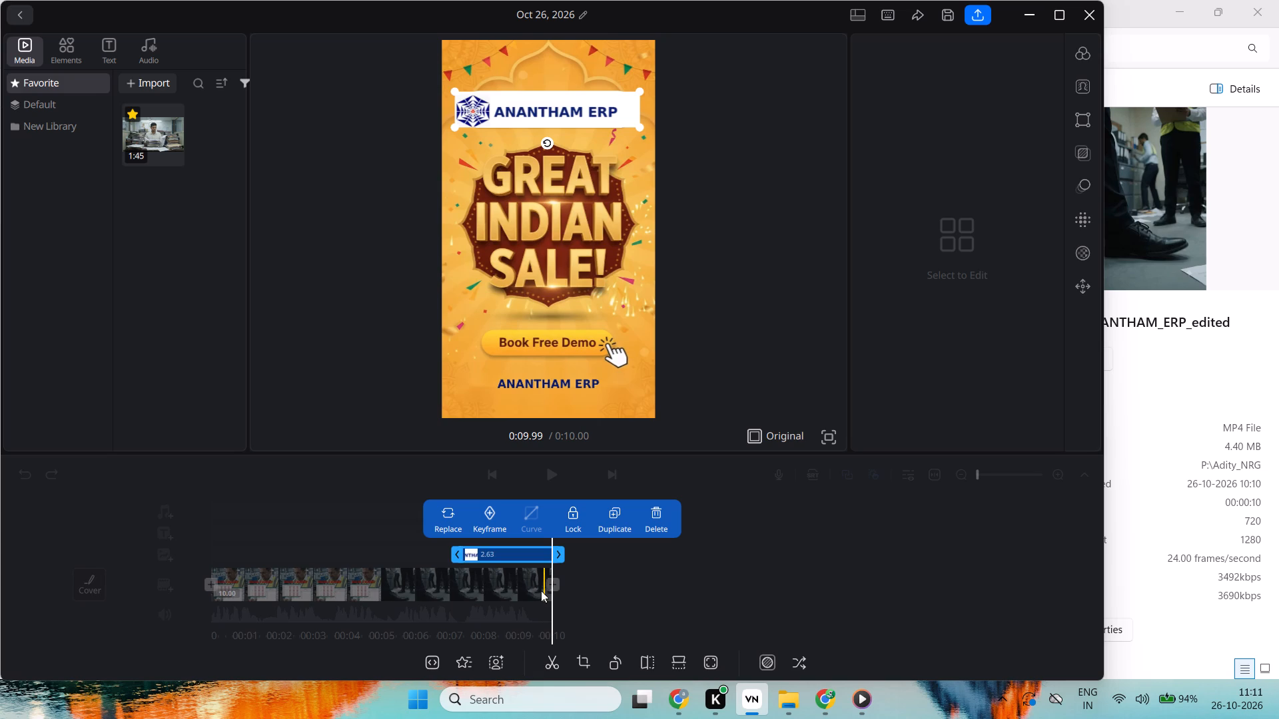
click(538, 591)
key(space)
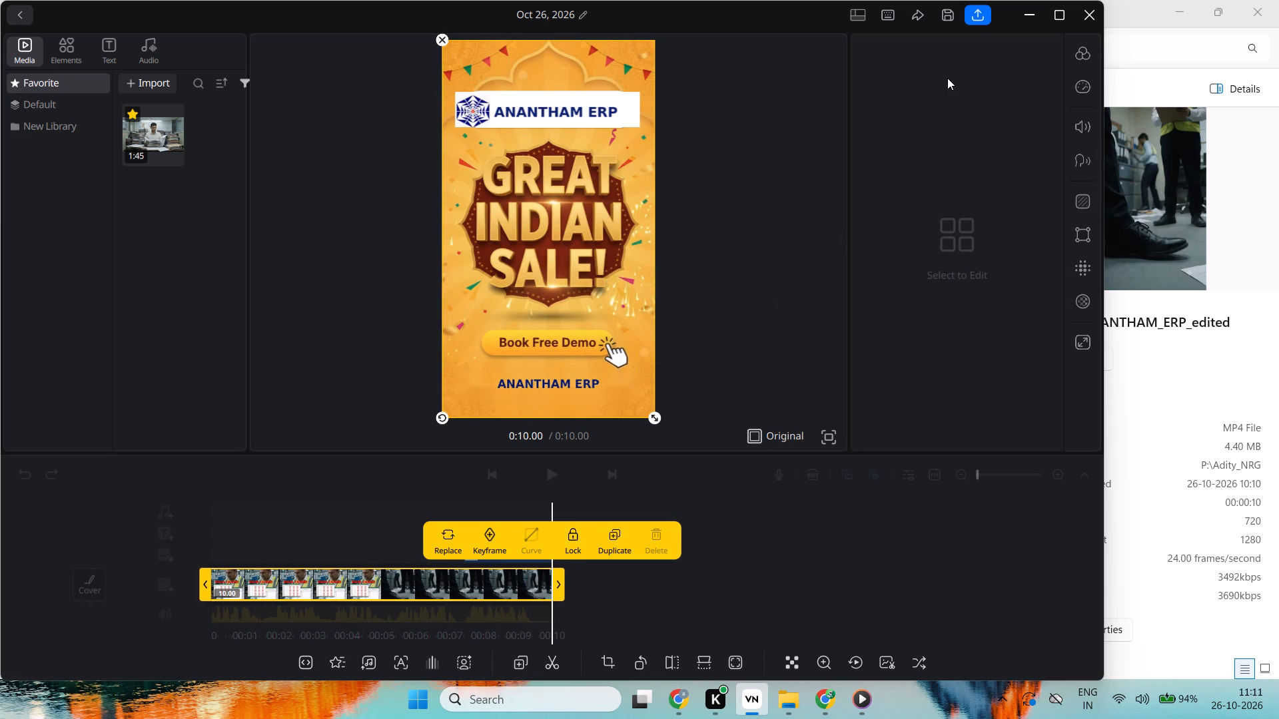
Export the video to the Videos folder with automatic quality at 720p and 24 fps, and open the output folder.
click(973, 19)
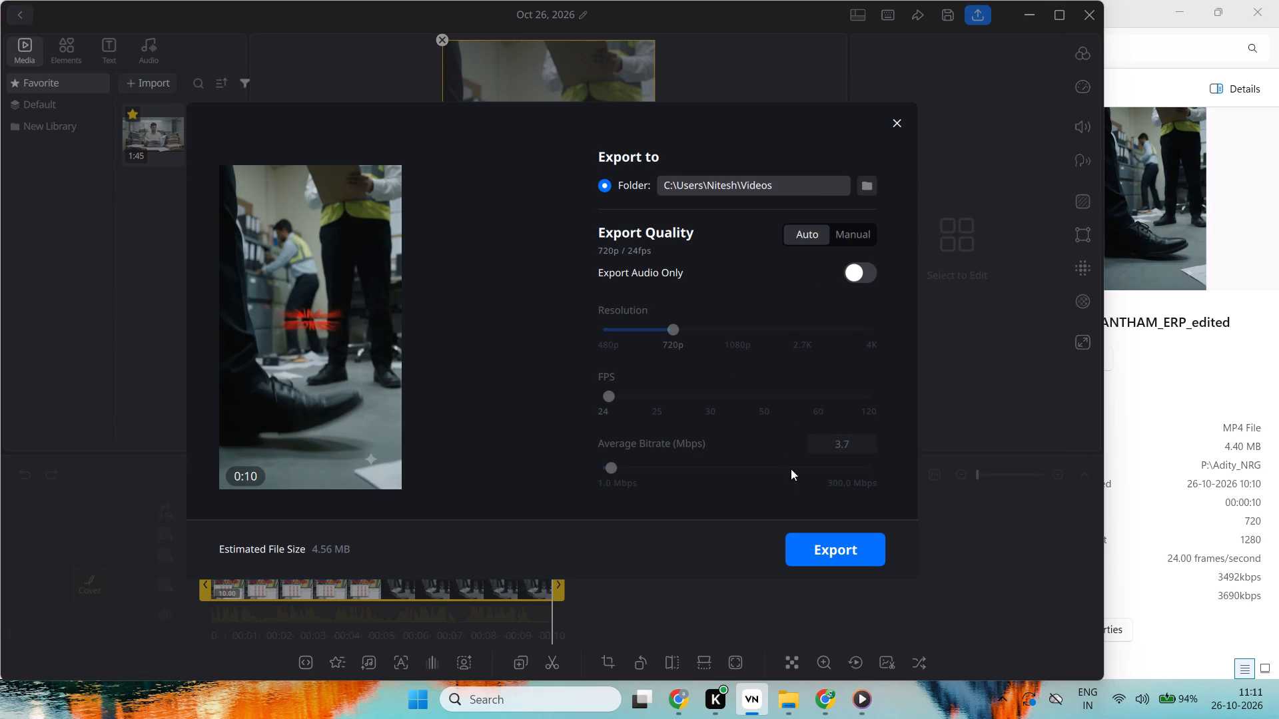
click(824, 543)
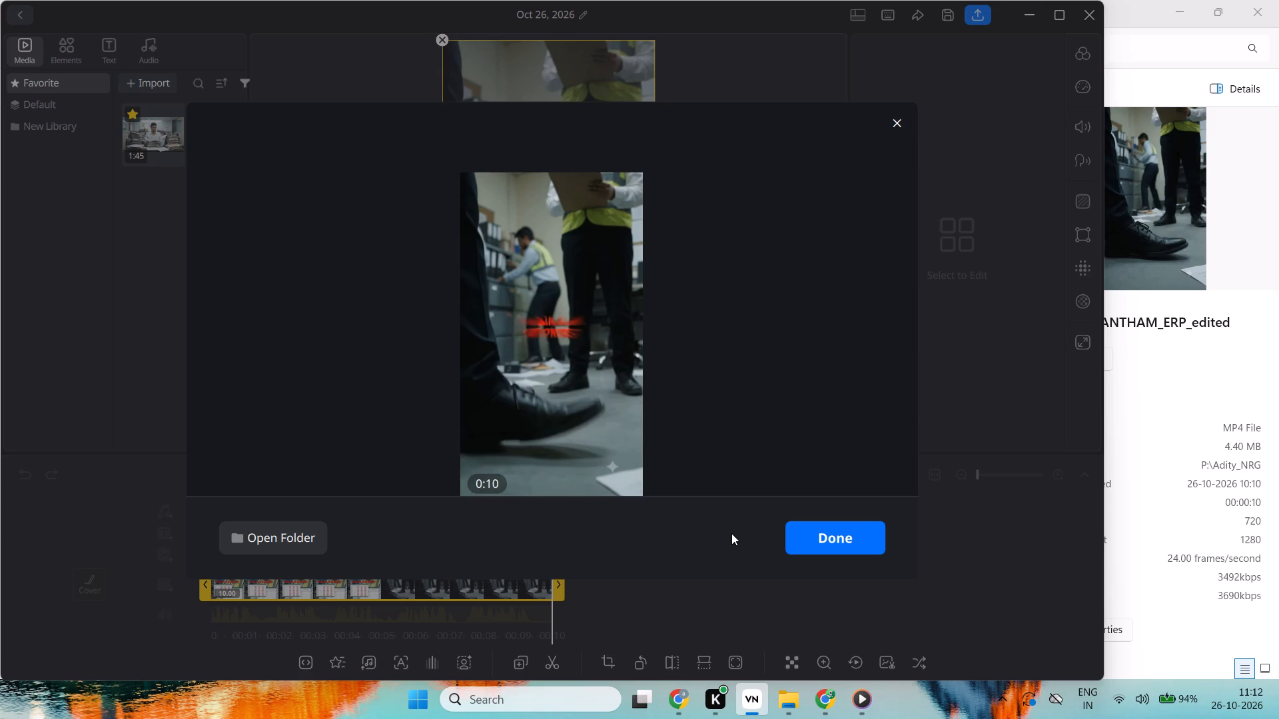
click(241, 545)
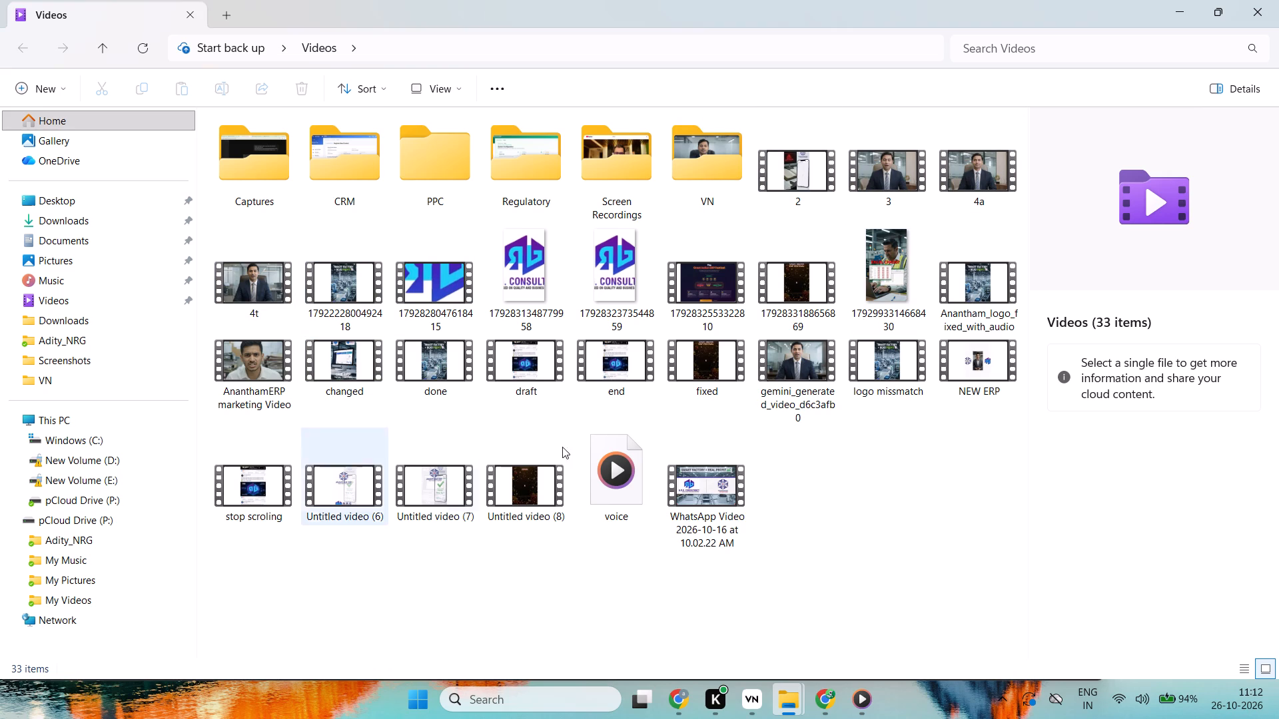
Close the Videos folder window and open the folder containing the exported 10-second video.
click(1278, 1)
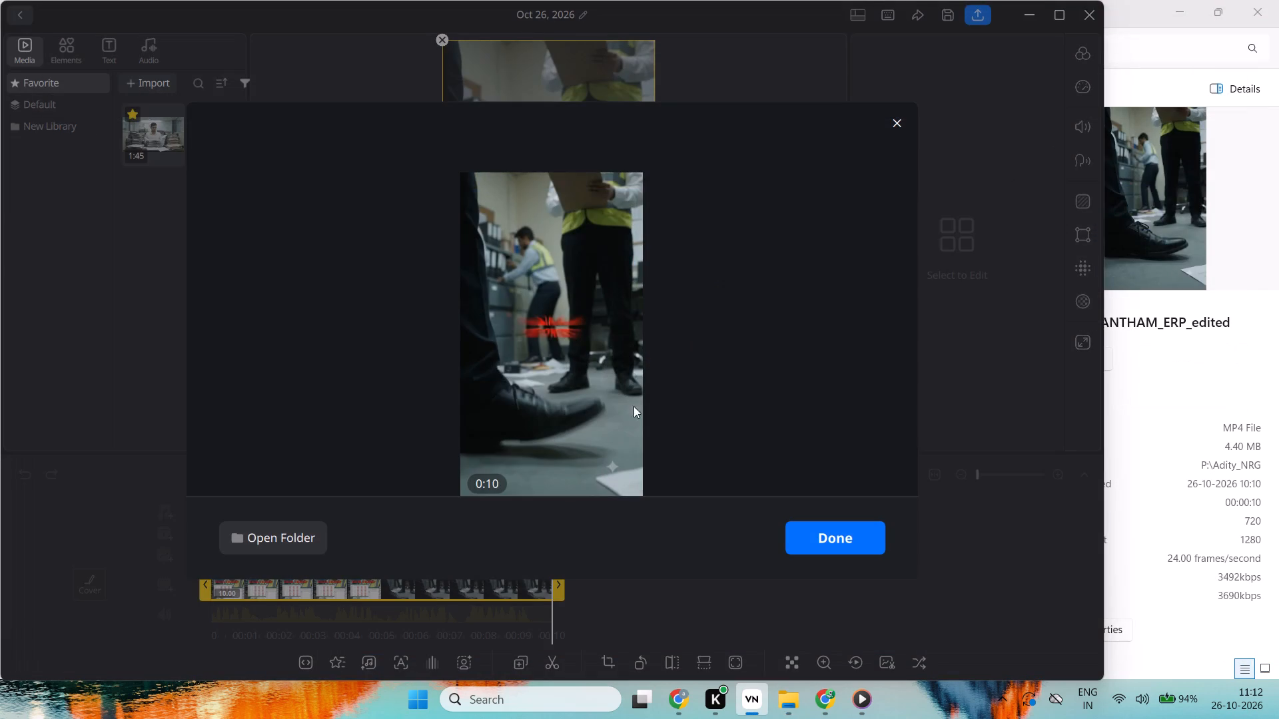
click(255, 540)
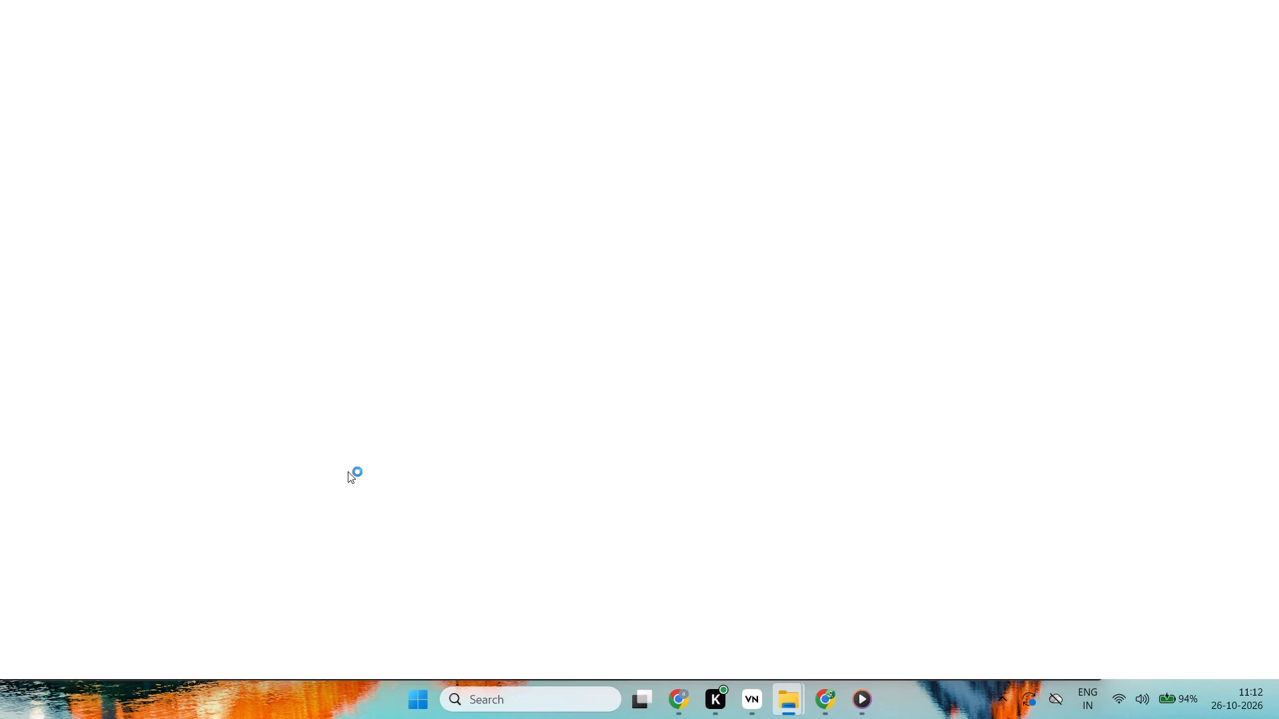
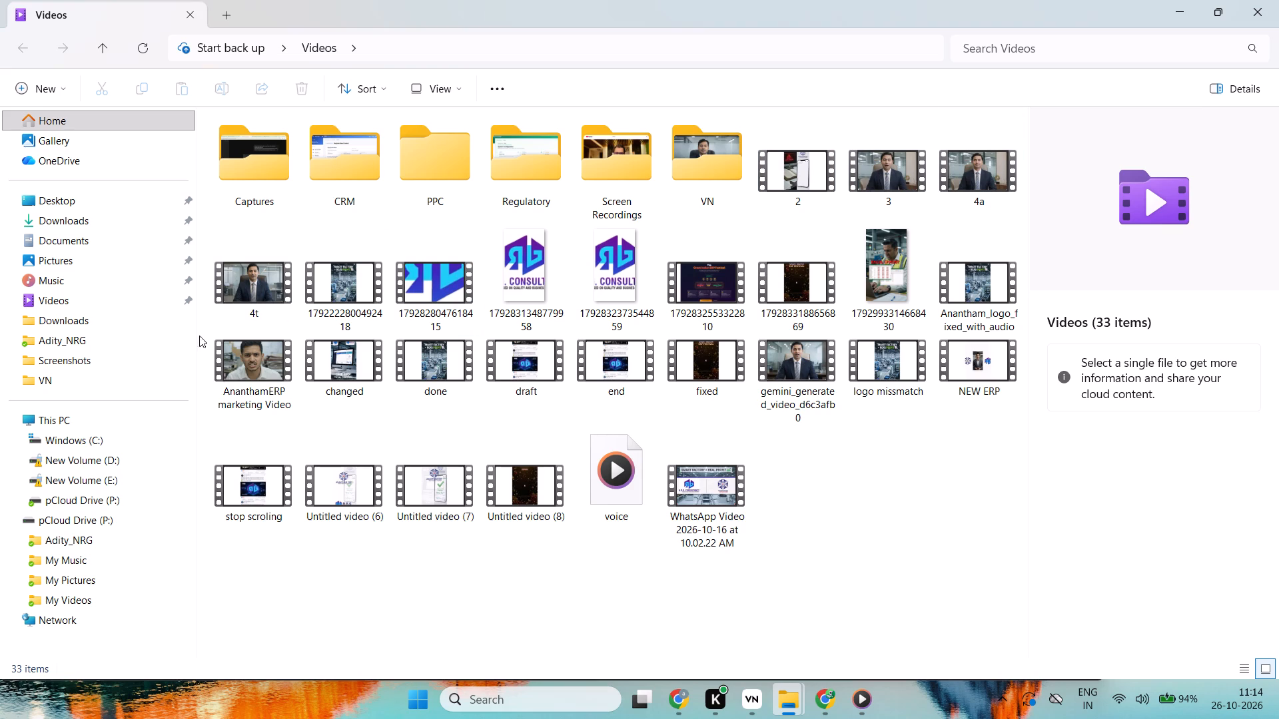
Examine the previews and details of several video files in the Videos folder to locate the exported 10-second video.
click(69, 299)
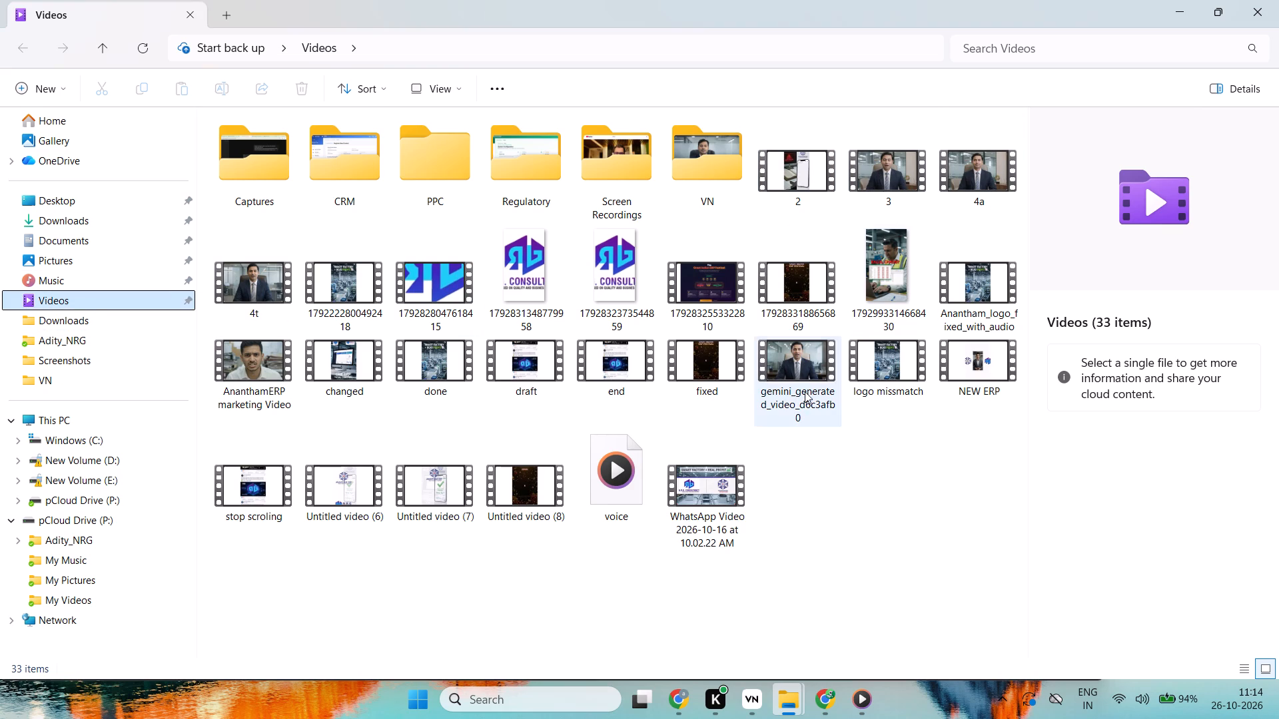
click(711, 478)
click(643, 479)
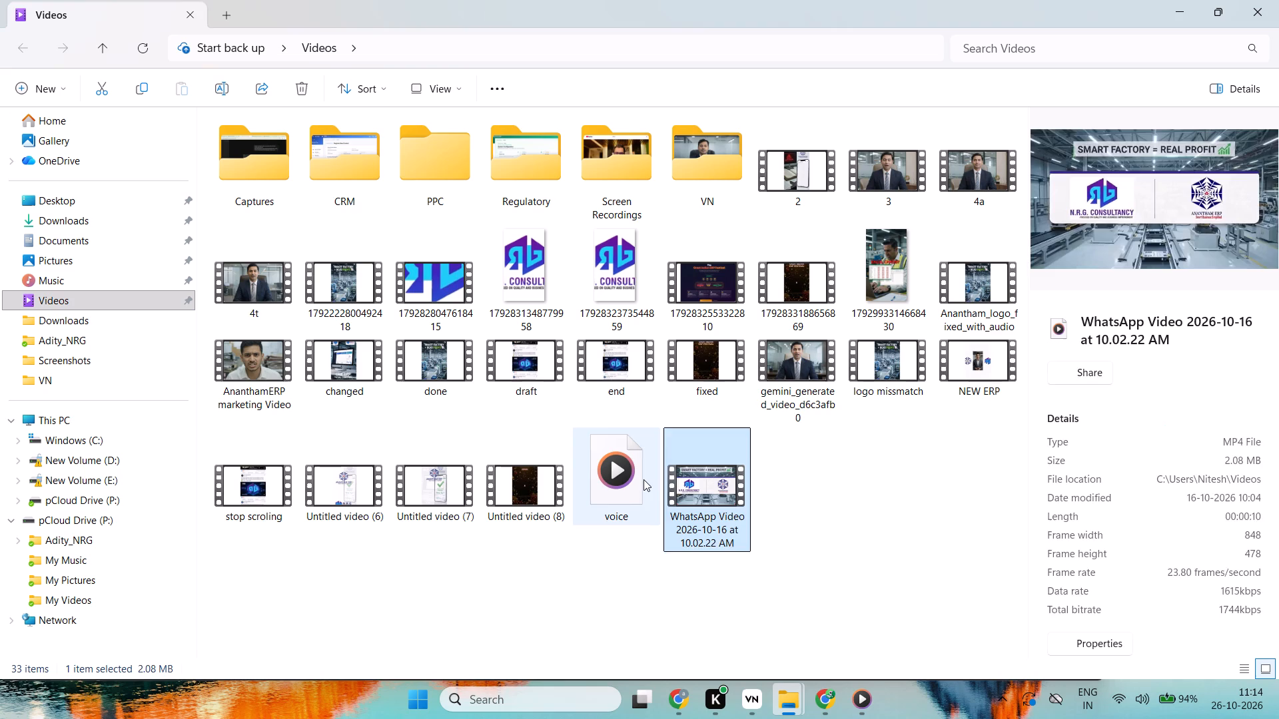
click(496, 495)
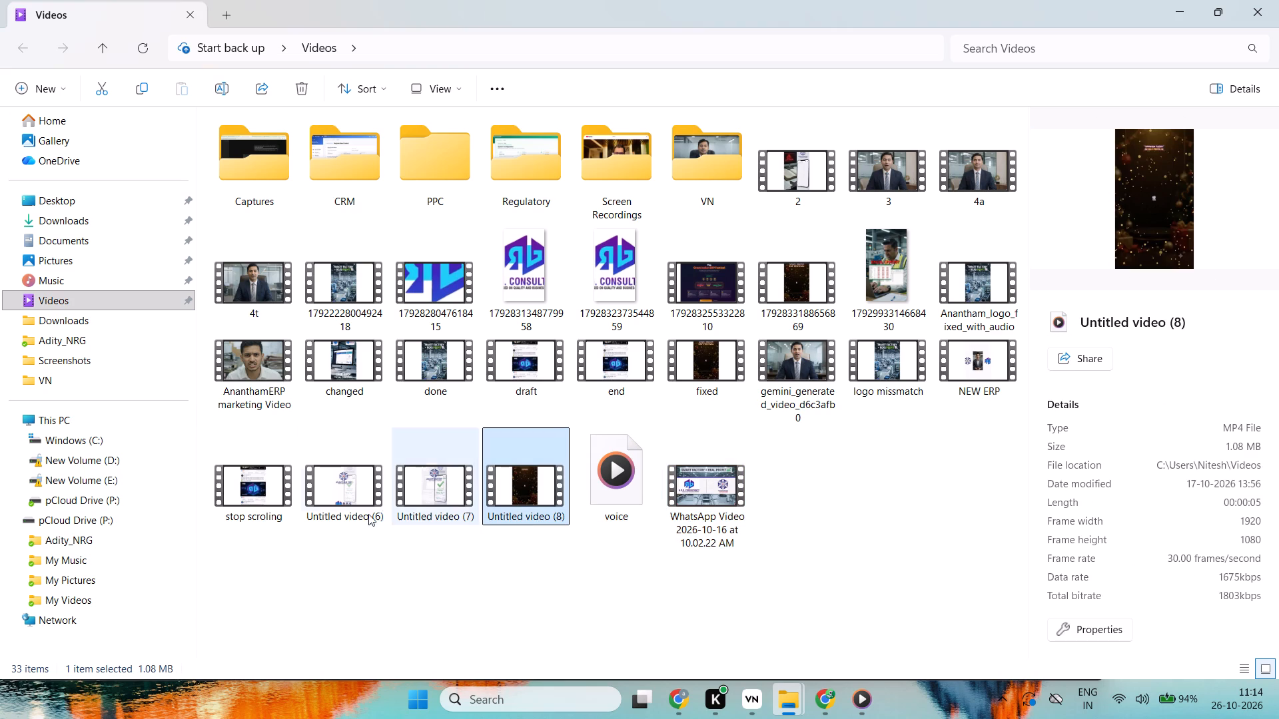
click(400, 501)
click(292, 493)
click(266, 374)
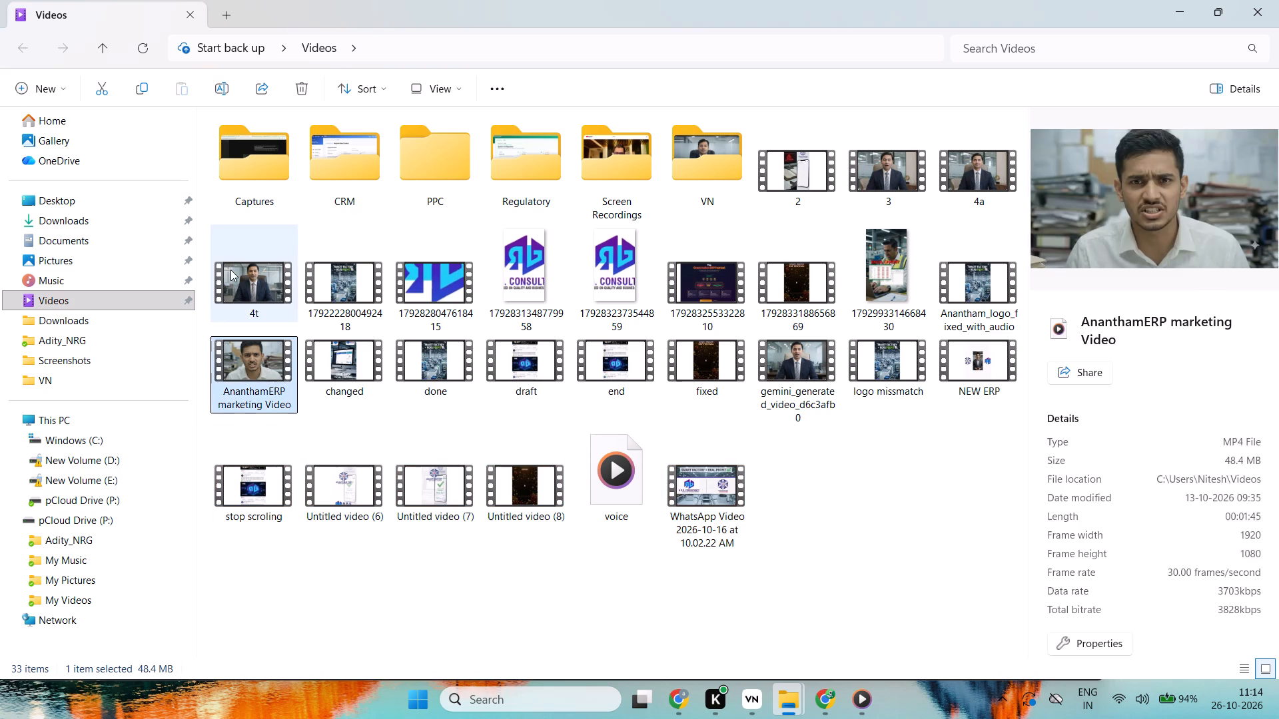
click(230, 270)
click(313, 288)
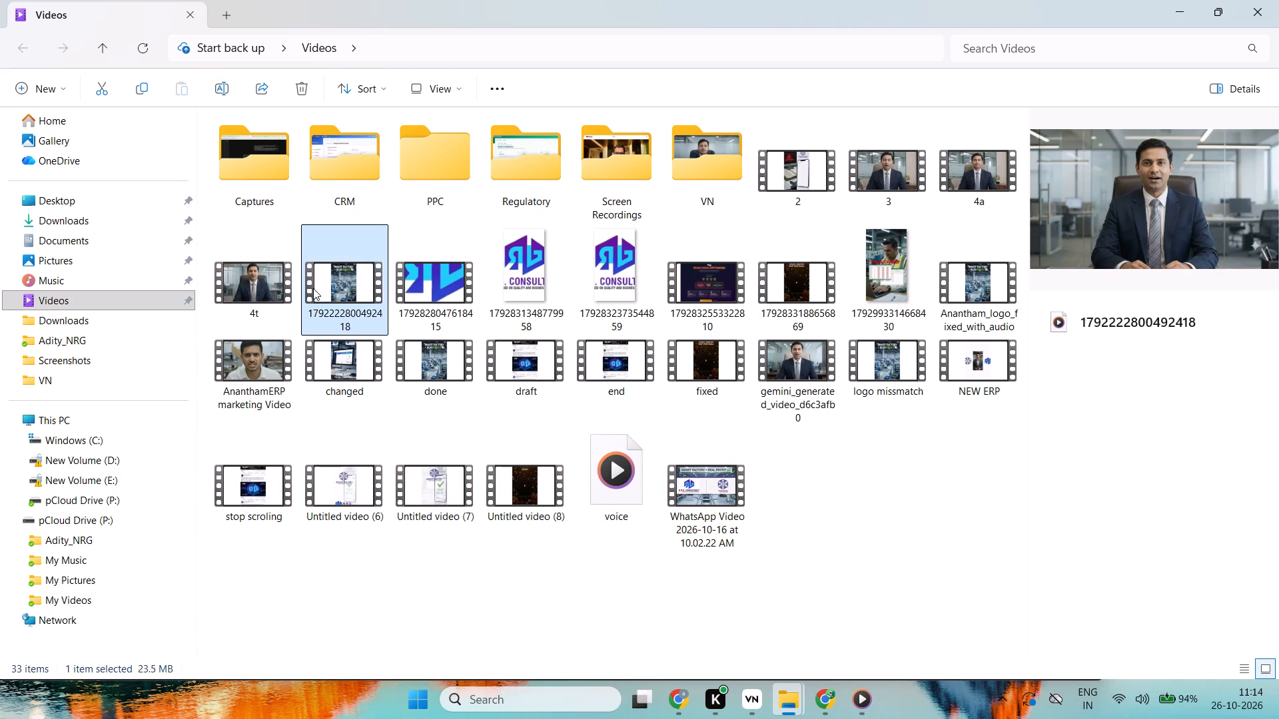
Open the VN subfolder of the Videos folder to look for the exported video.
click(711, 173)
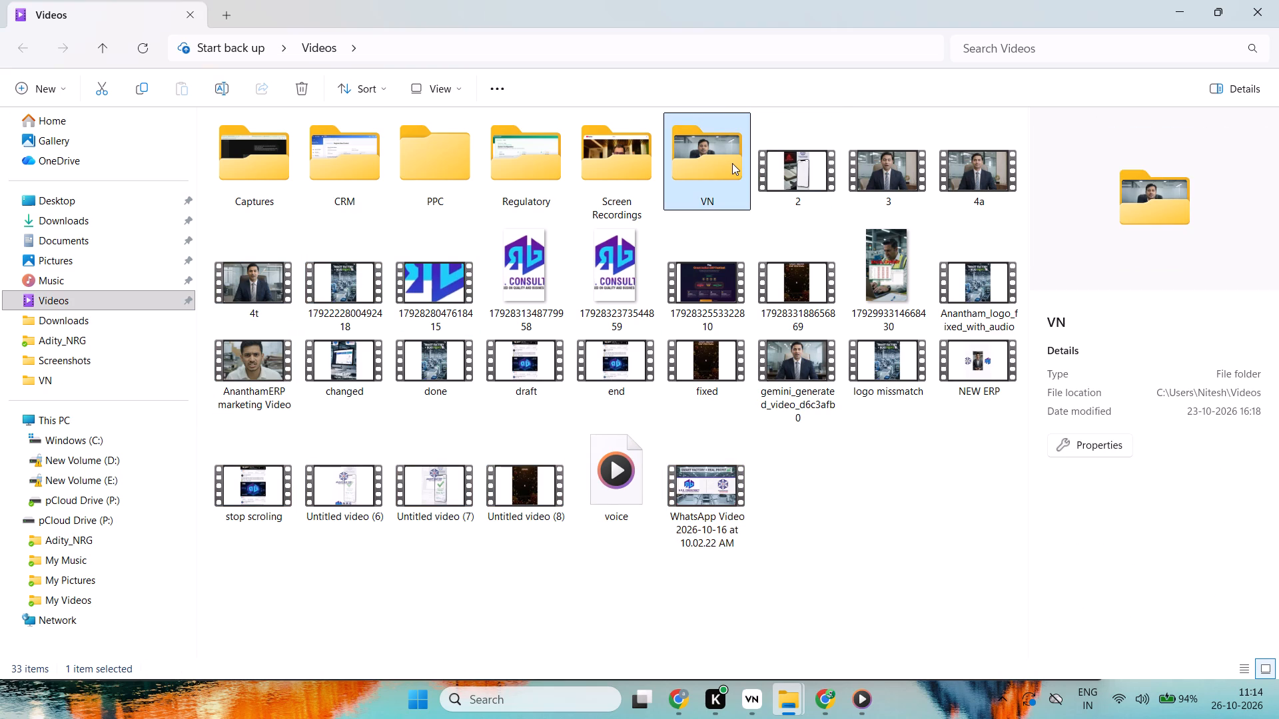
double_click(732, 163)
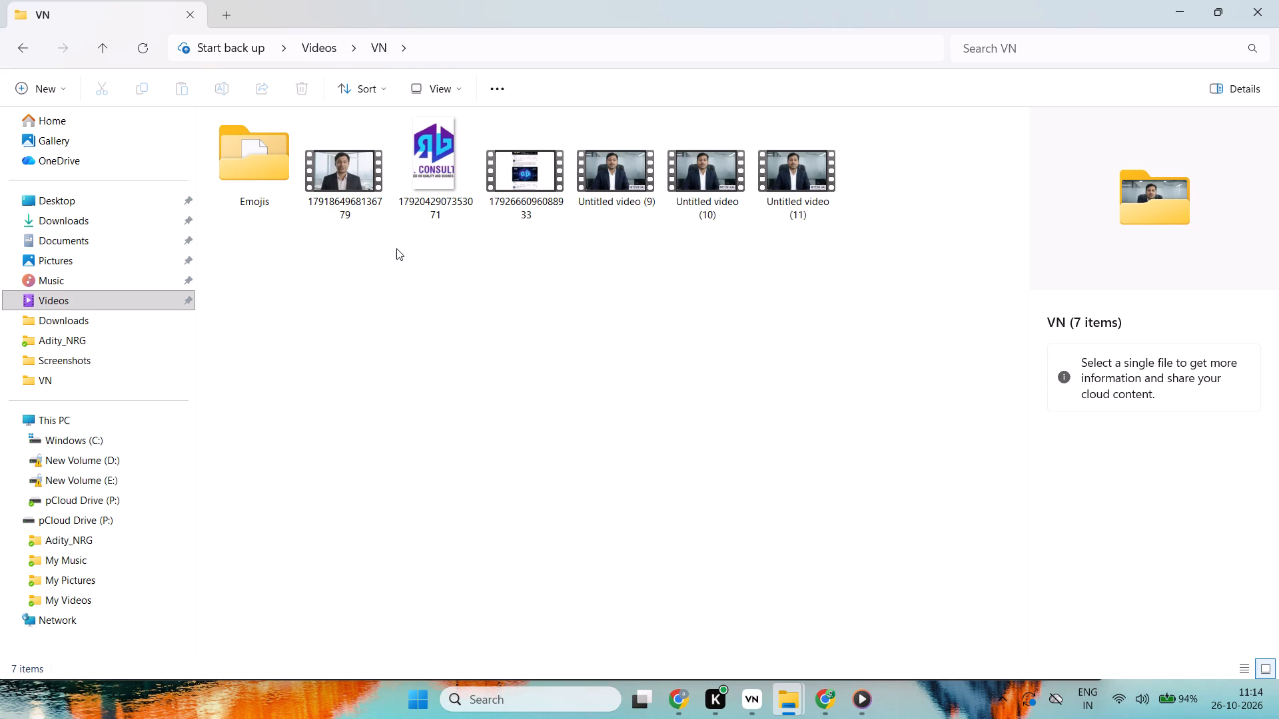
Return from the VN folder to the Videos folder and look through it for the exported video.
click(102, 40)
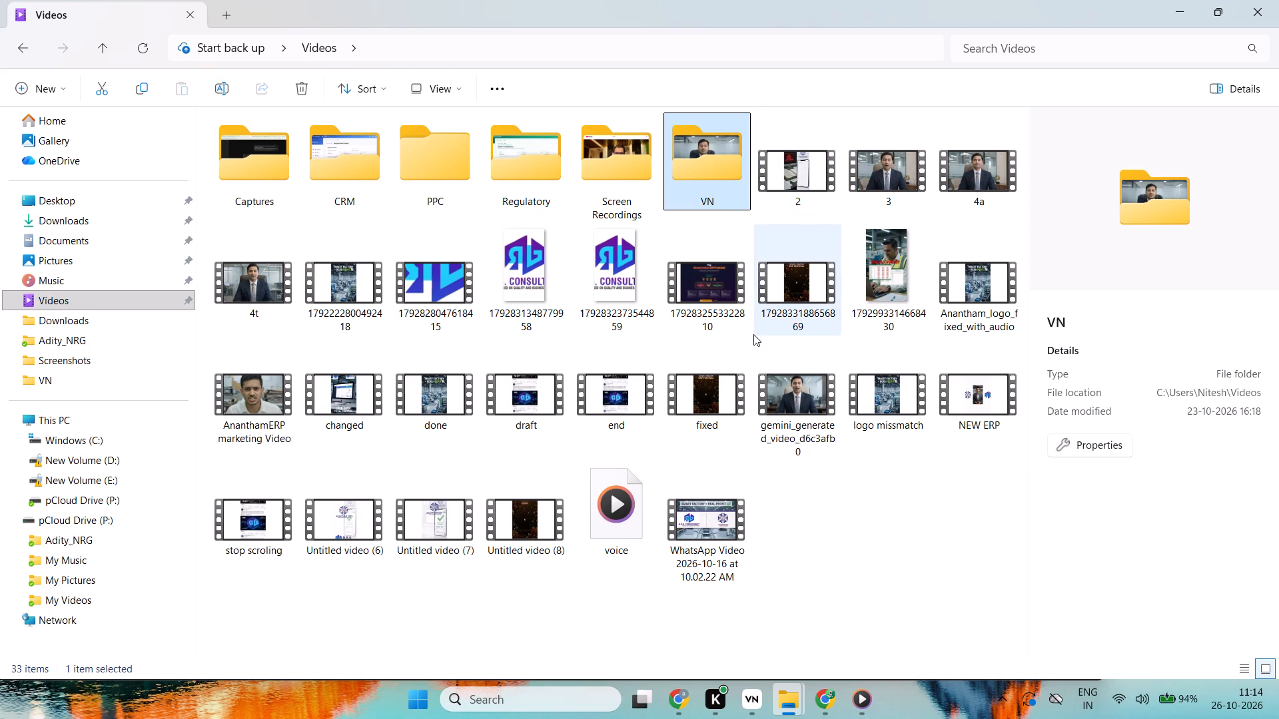
scroll(810, 401, up, 3)
scroll(655, 522, up, 4)
click(136, 50)
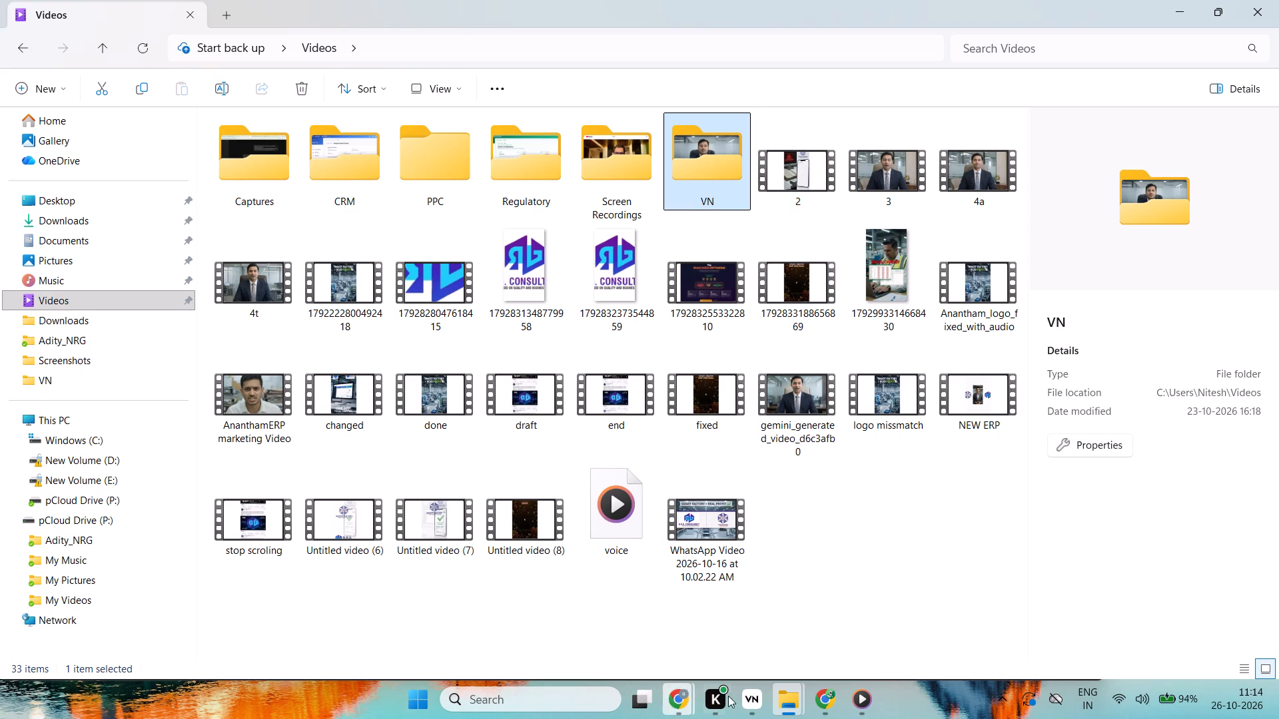
Switch to VN, dismiss the finished export, check the destination folder in the export settings, and minimise the editor.
click(747, 694)
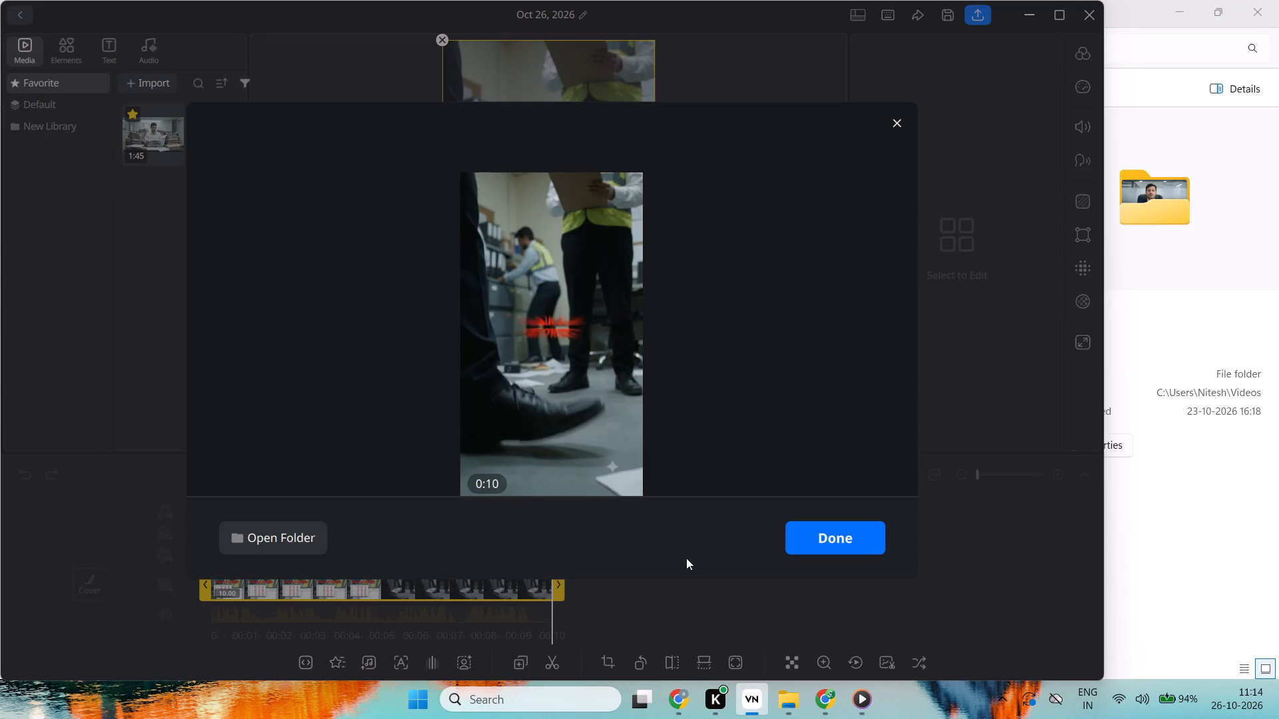
click(801, 539)
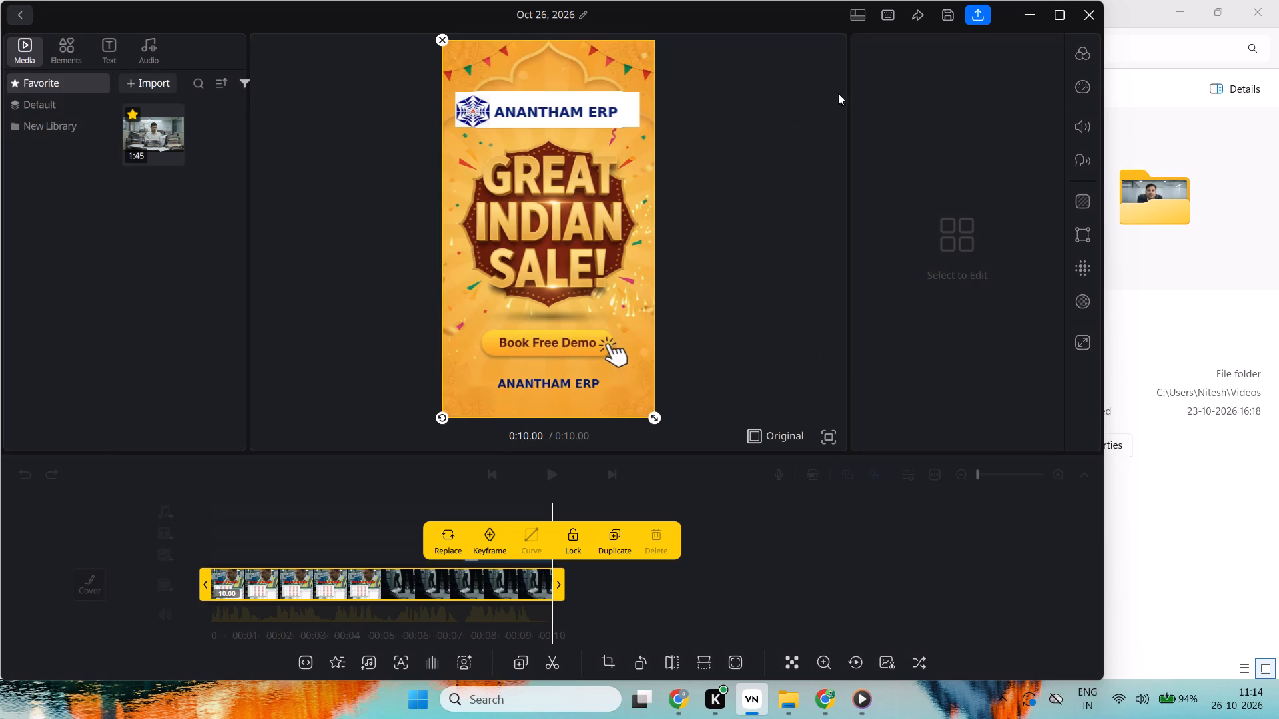
click(988, 14)
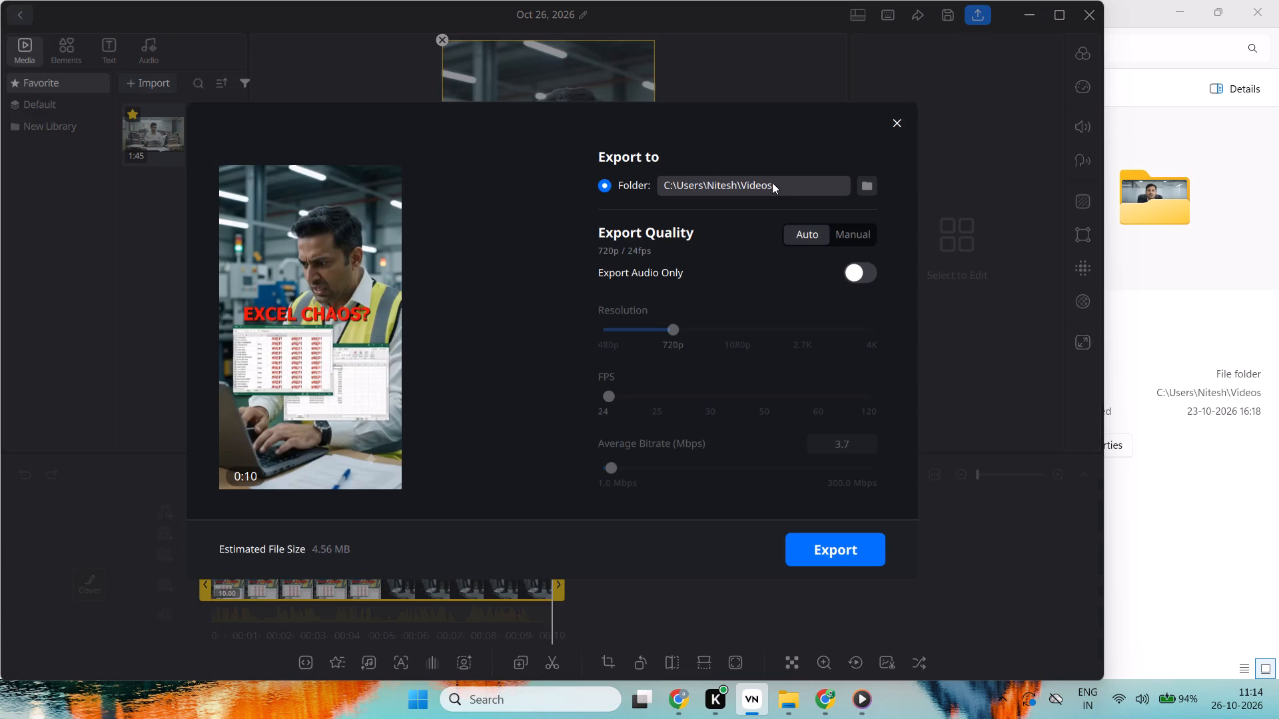
click(901, 126)
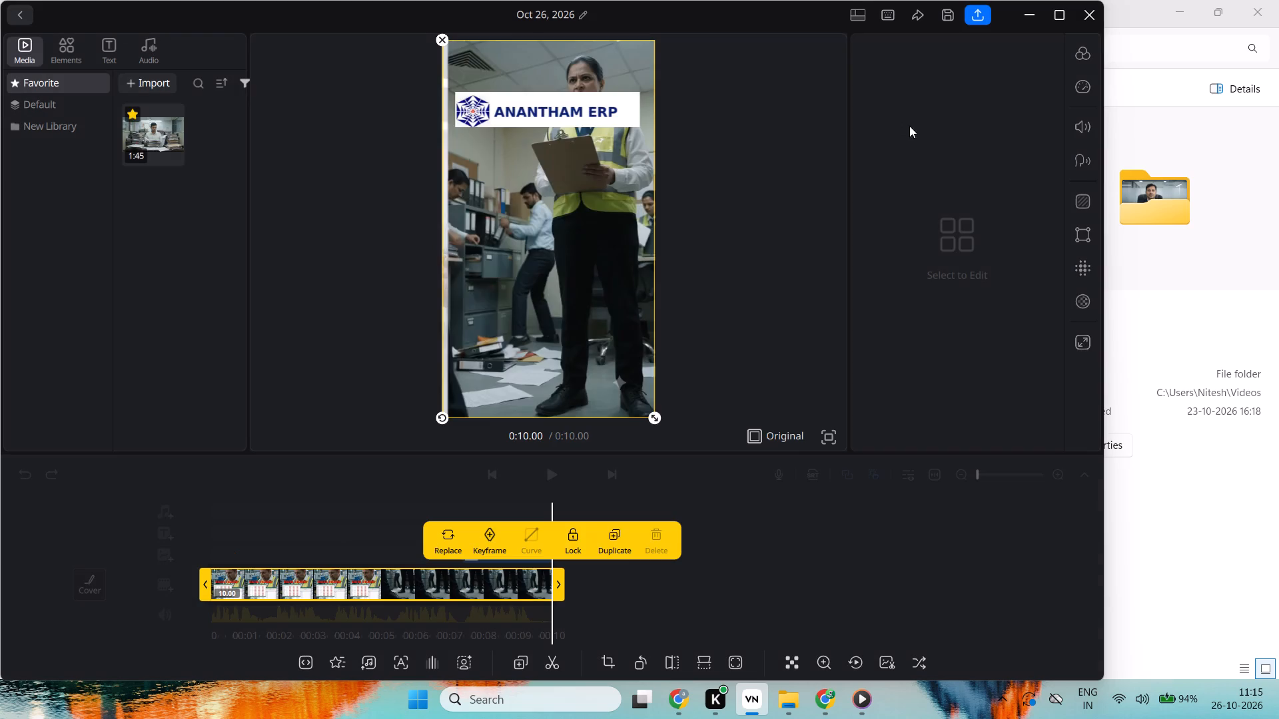
click(1026, 8)
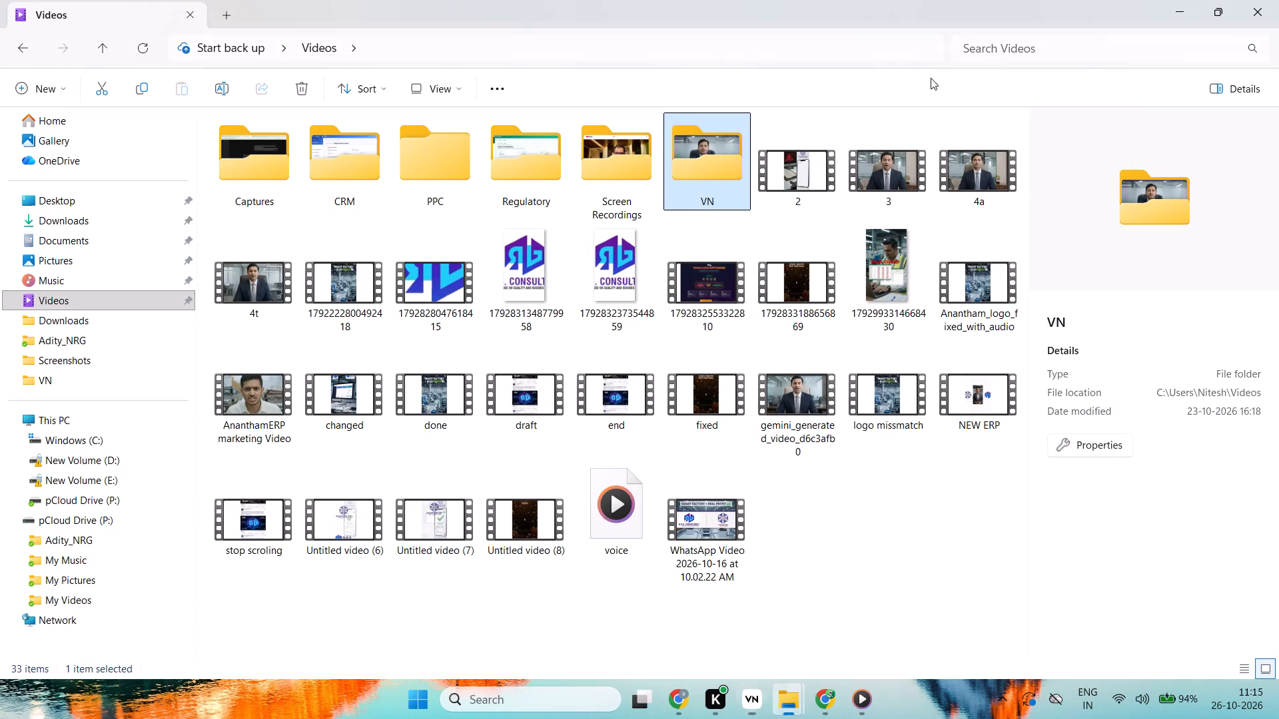
double_click(870, 276)
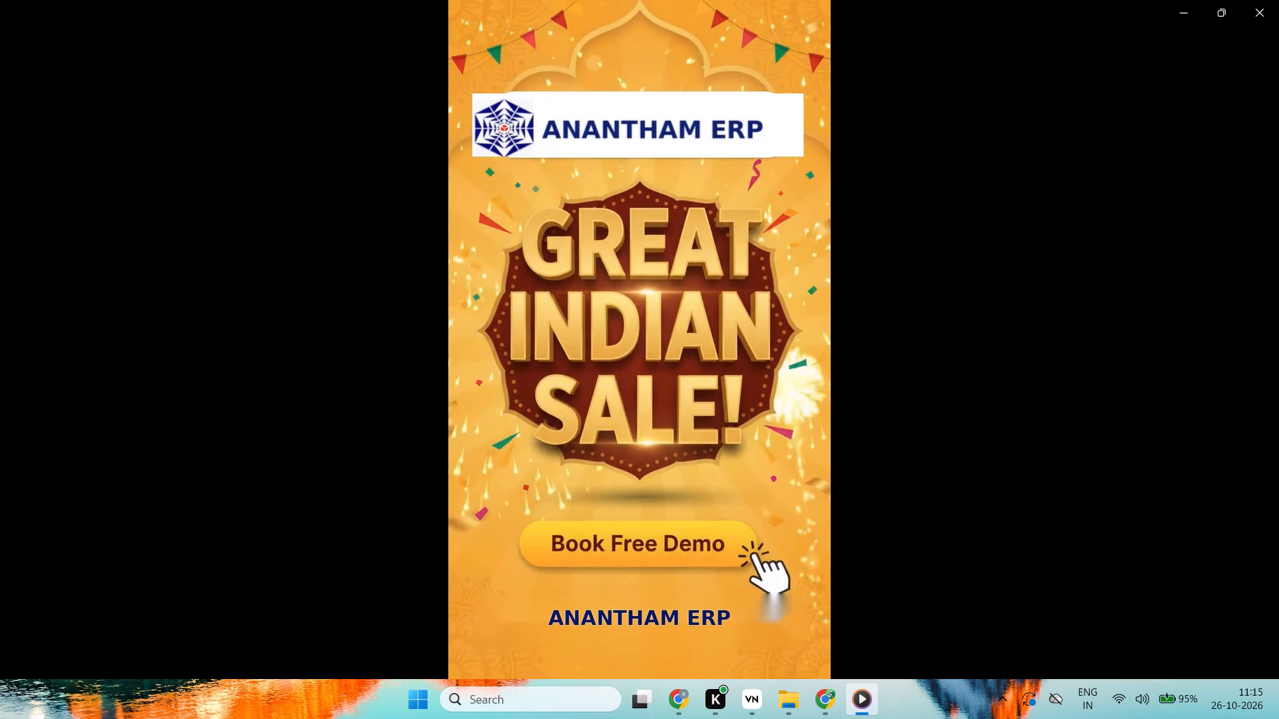
click(1278, 5)
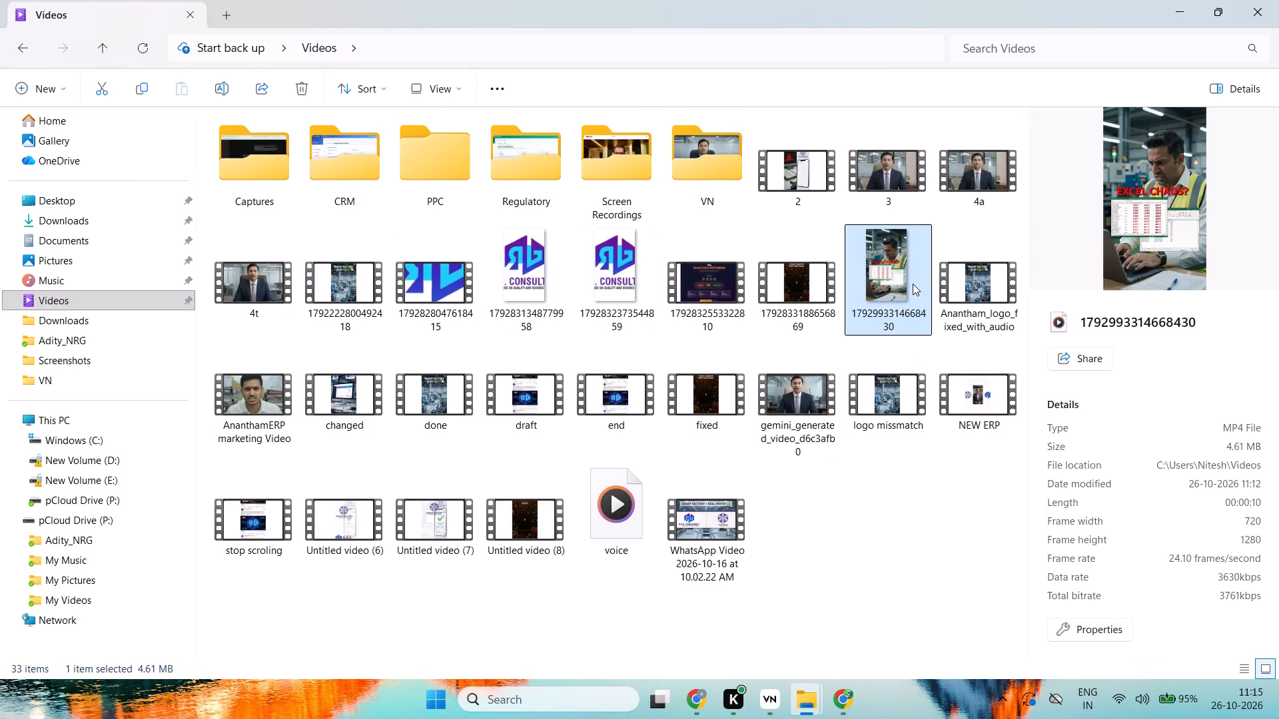
click(883, 318)
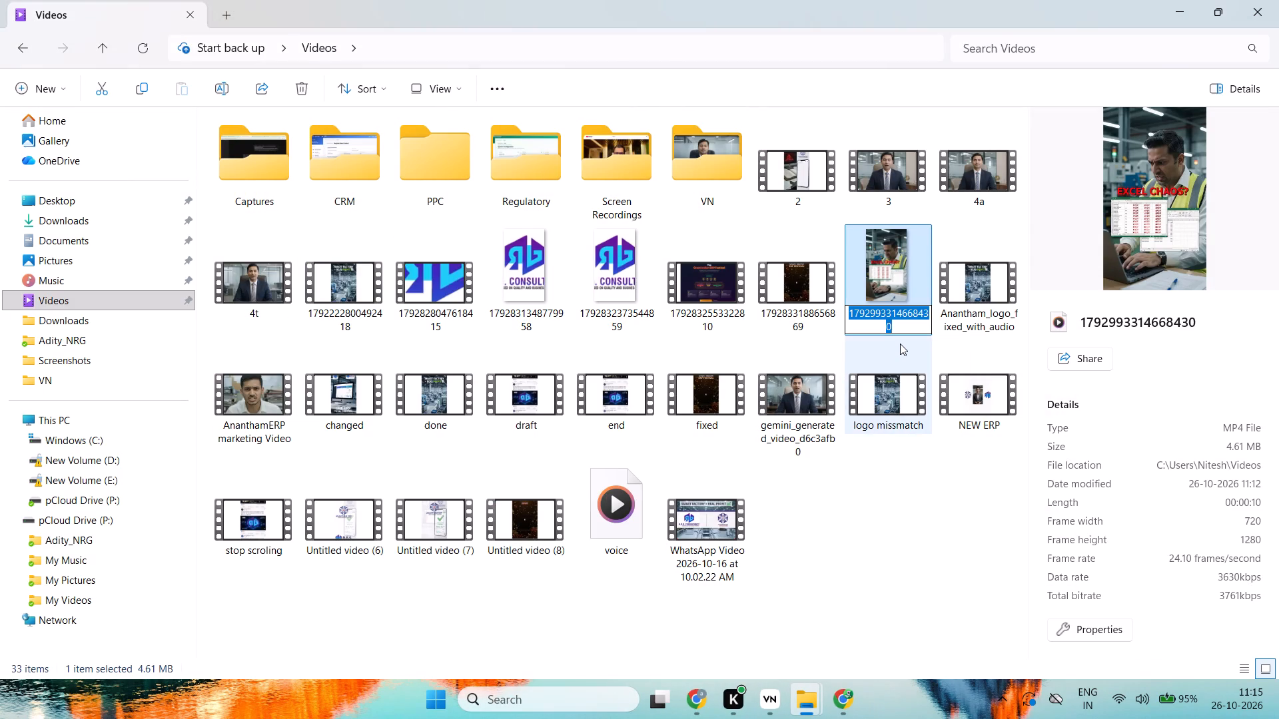
text(GREAT IN)
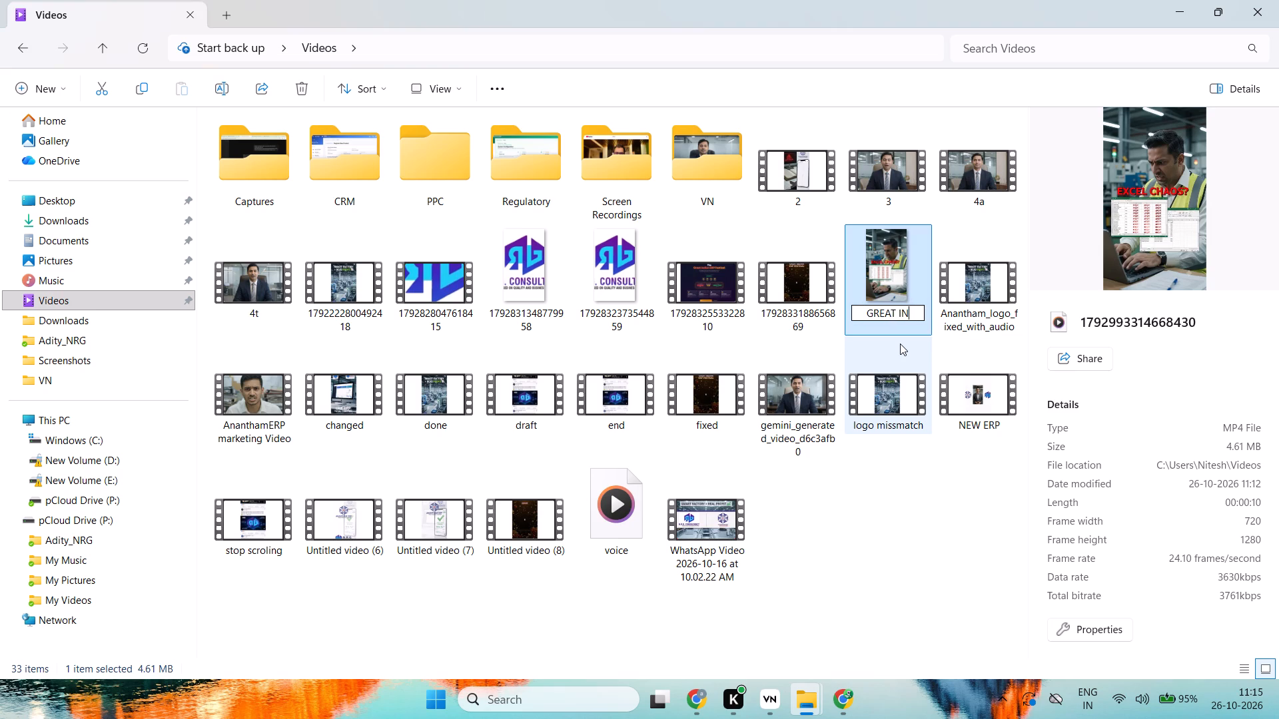
text(DU)
key(shift+BackSpace)
text(IAN)
key(space)
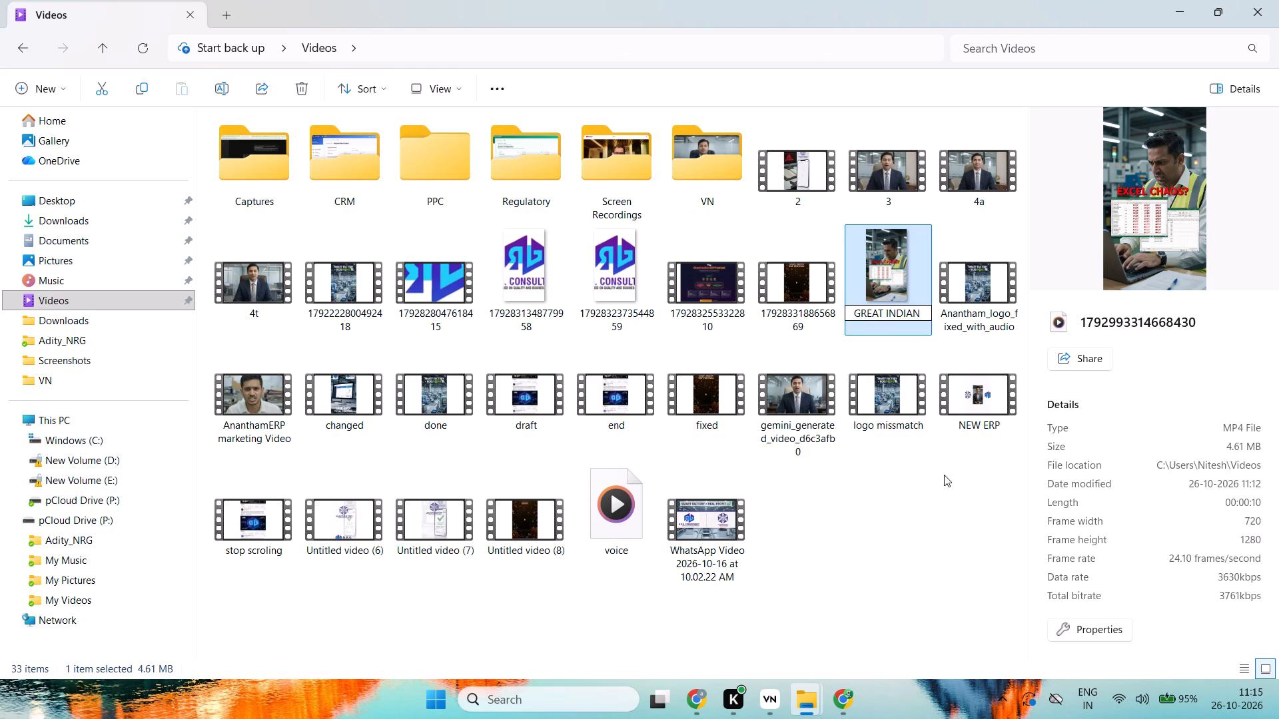
click(944, 475)
Open the GREAT INDIAN video to check that it is the right file, and close the player.
double_click(912, 268)
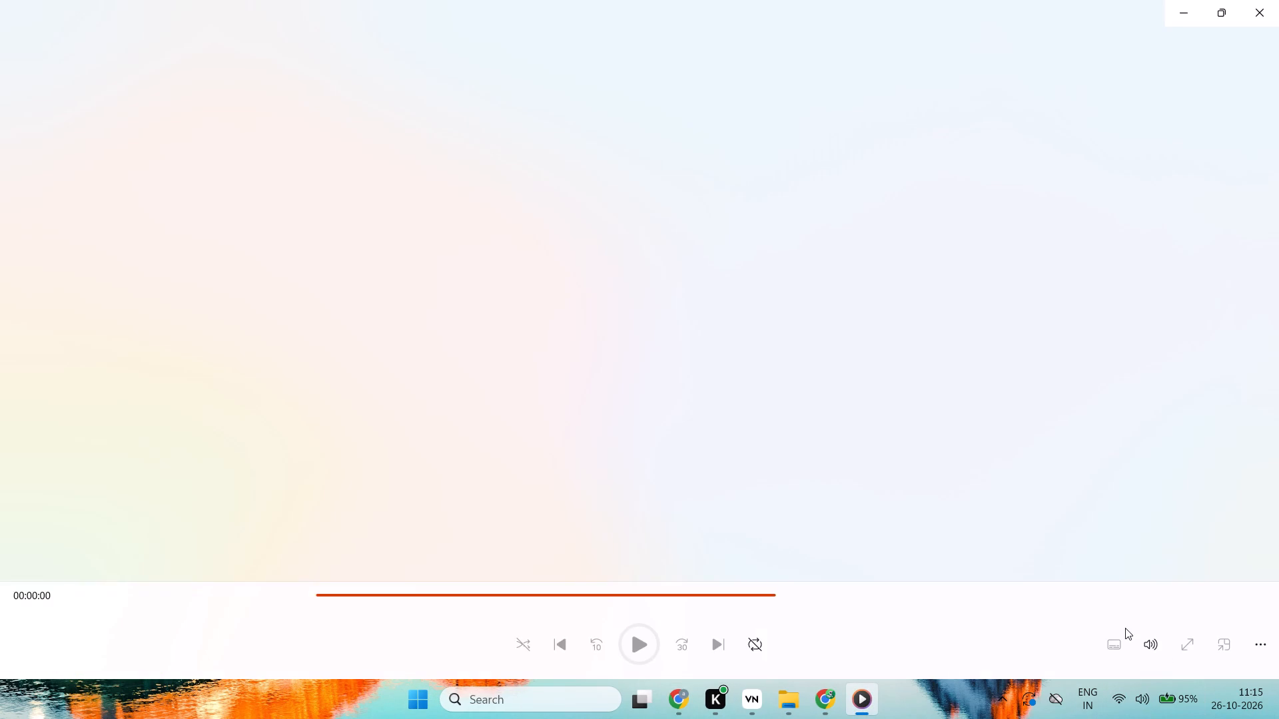
click(1100, 594)
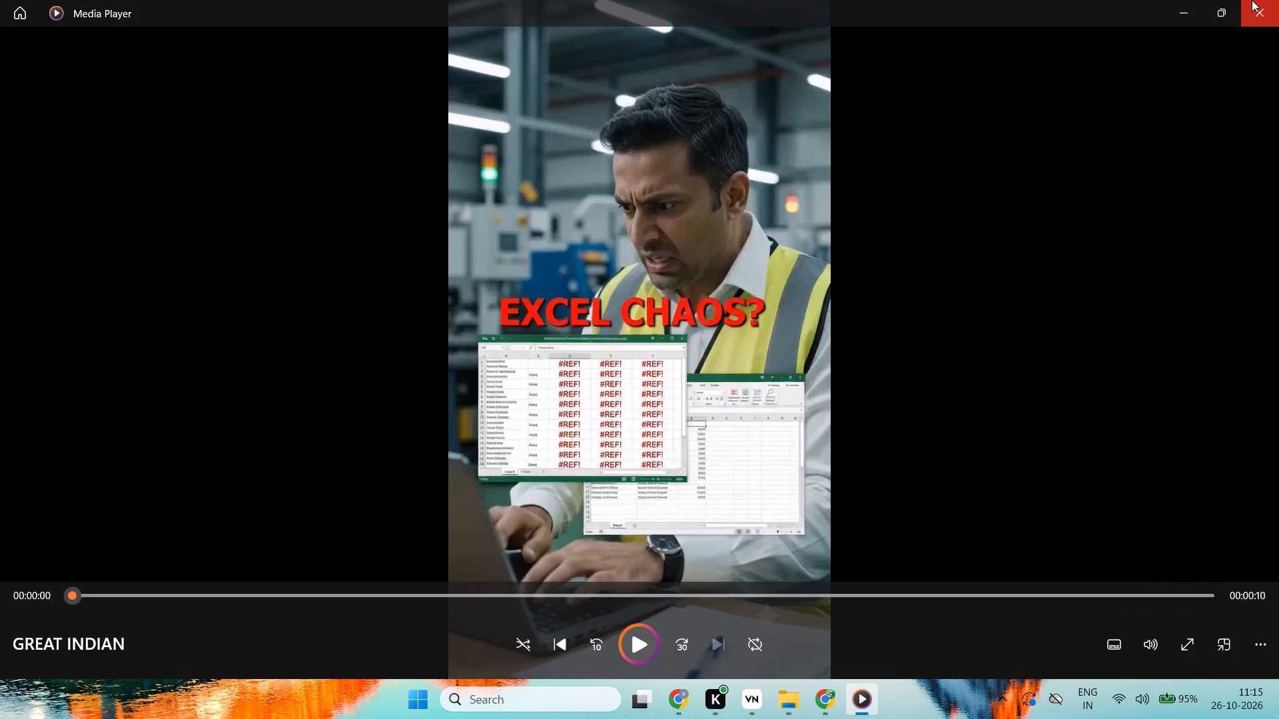
click(1252, 0)
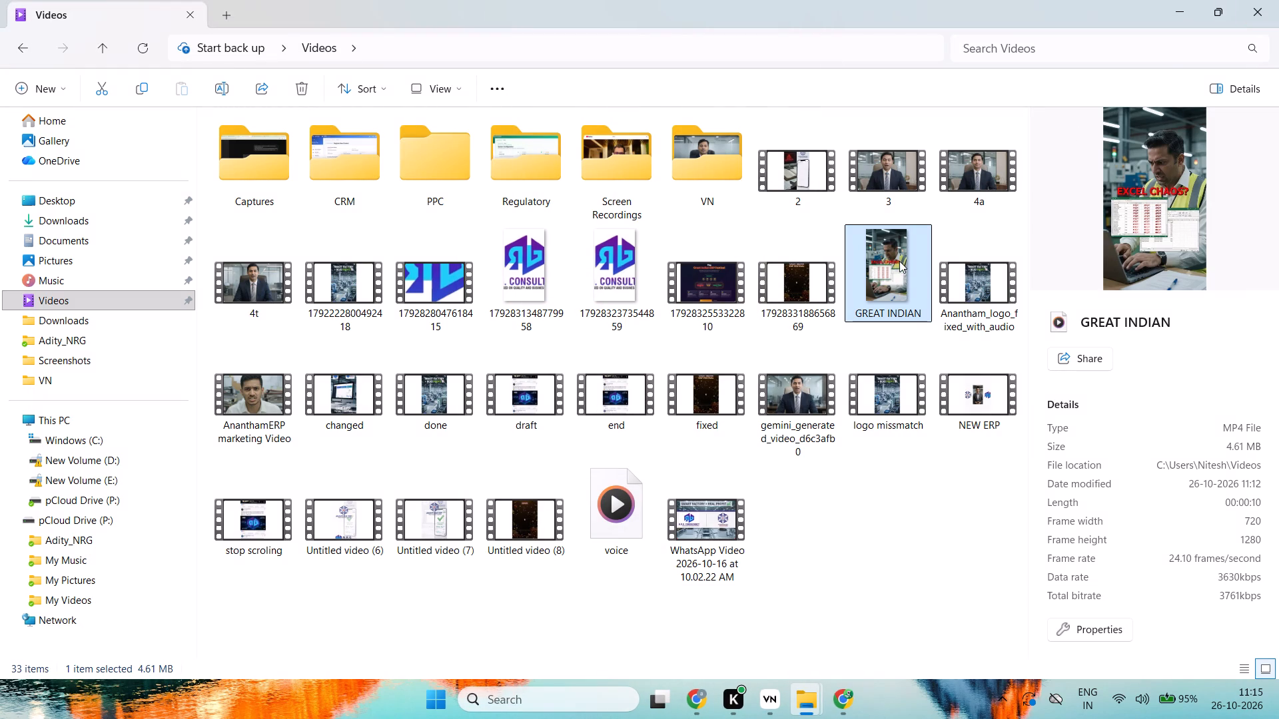
Copy the GREAT INDIAN video into the Adity_NRG folder on pCloud Drive (P:).
drag(899, 261, 116, 341)
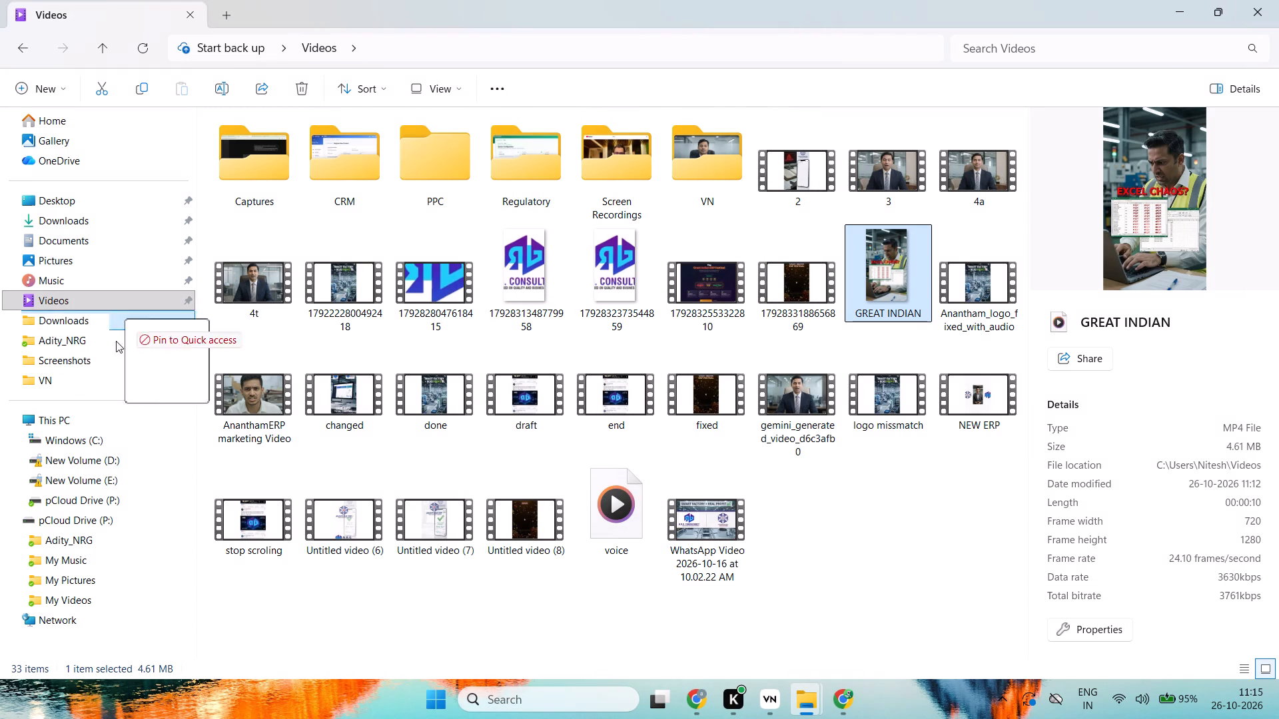
drag(116, 341, 135, 487)
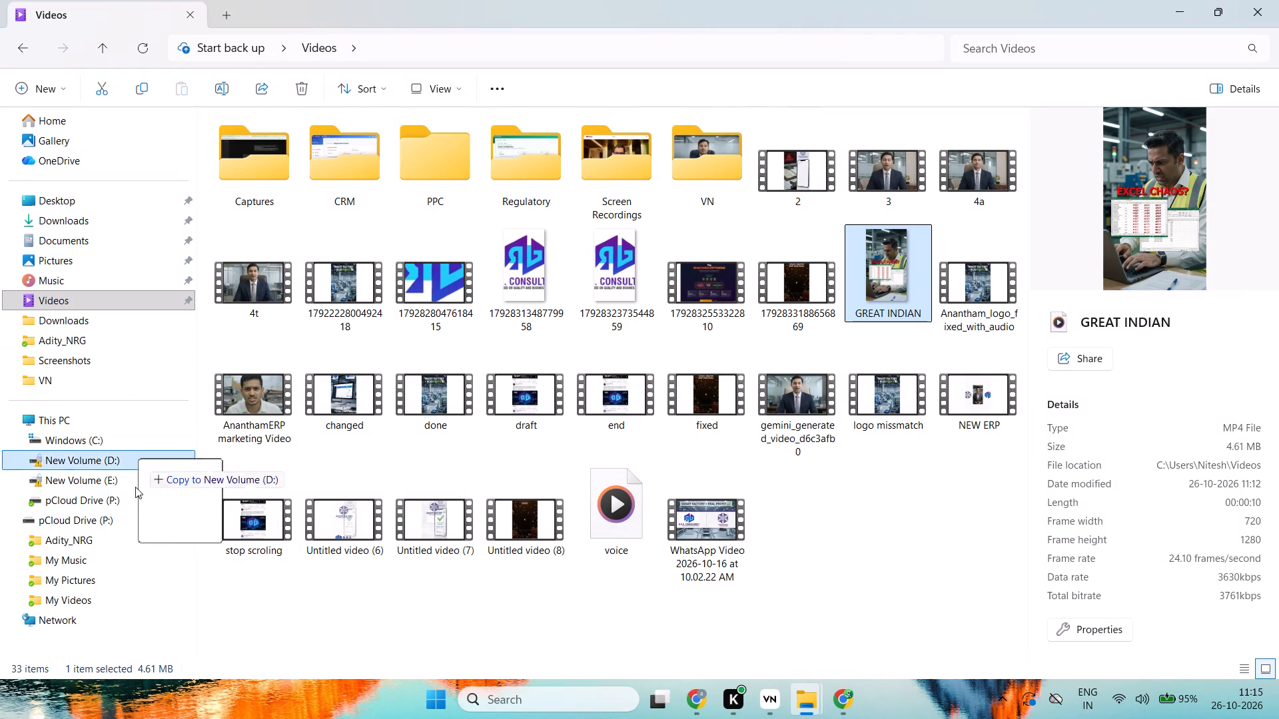
drag(135, 487, 126, 543)
Reopen the GREAT INDIAN video from the Videos folder and close the player.
double_click(895, 278)
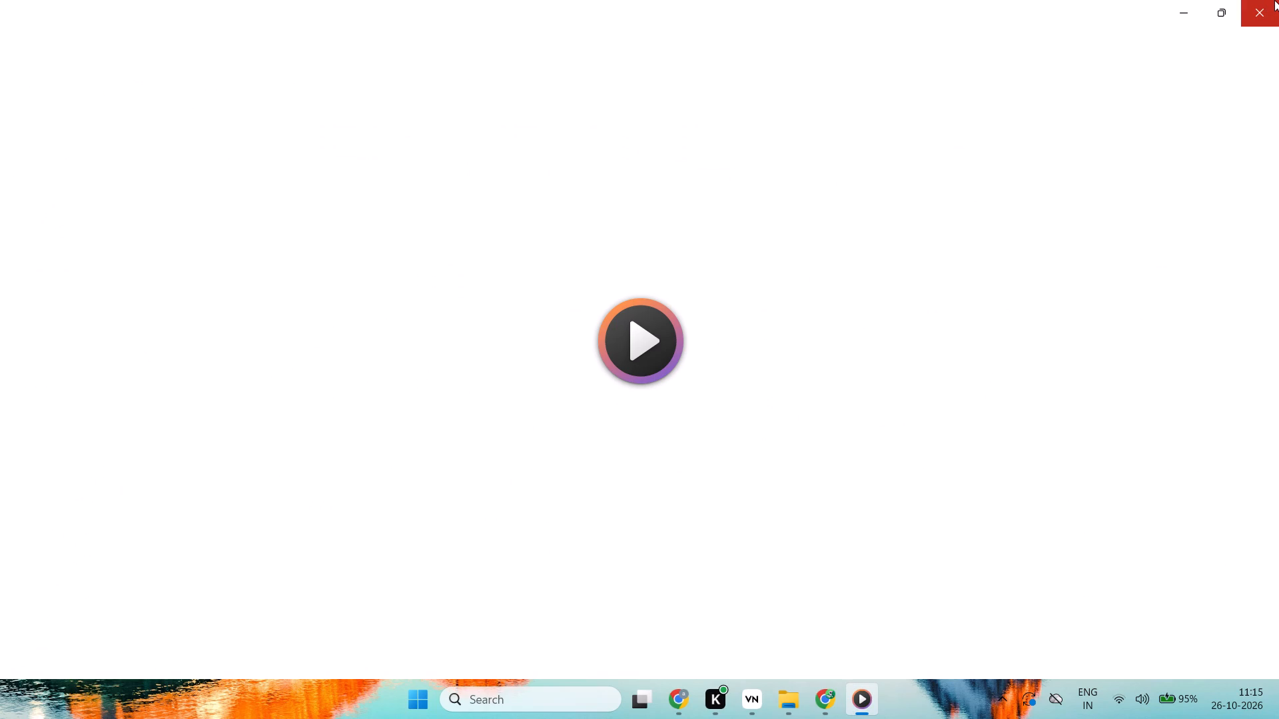
click(1274, 0)
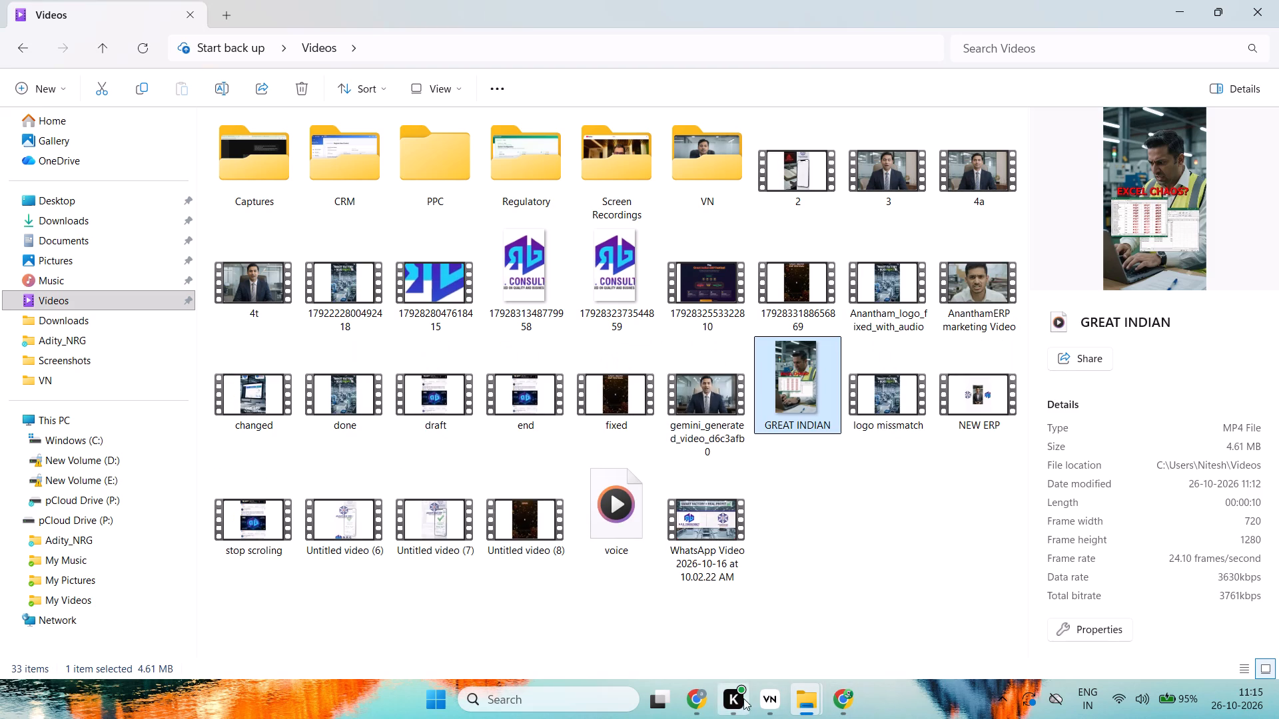
Switch to VN and add a 3-second text title to the Great Indian Sale scene at about 7.91 seconds.
click(771, 663)
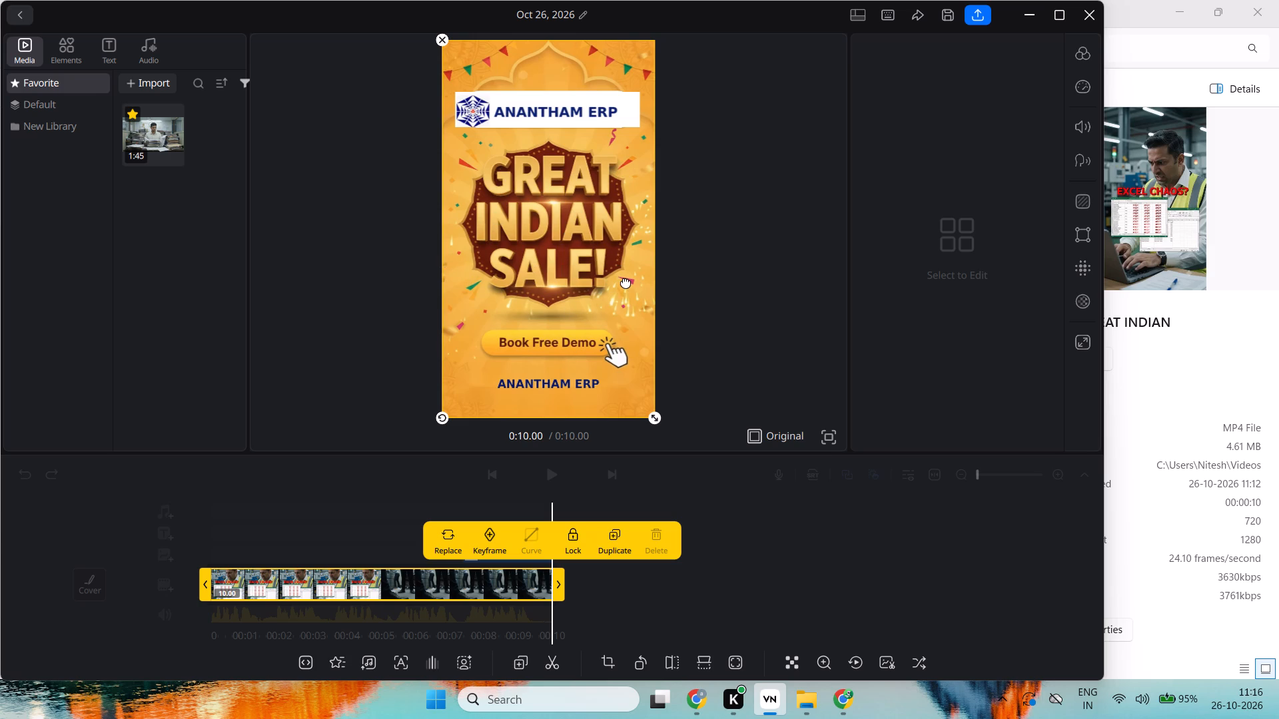
click(536, 274)
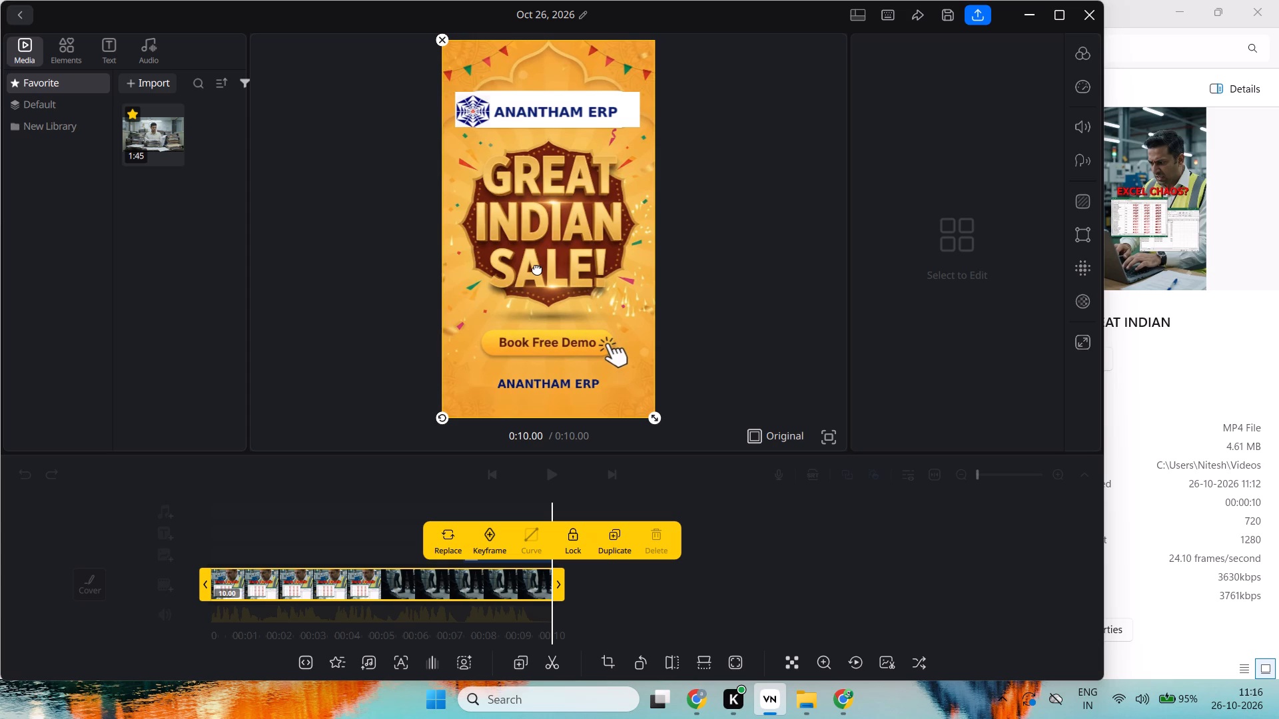
triple_click(537, 268)
right_click(622, 280)
click(481, 589)
click(758, 571)
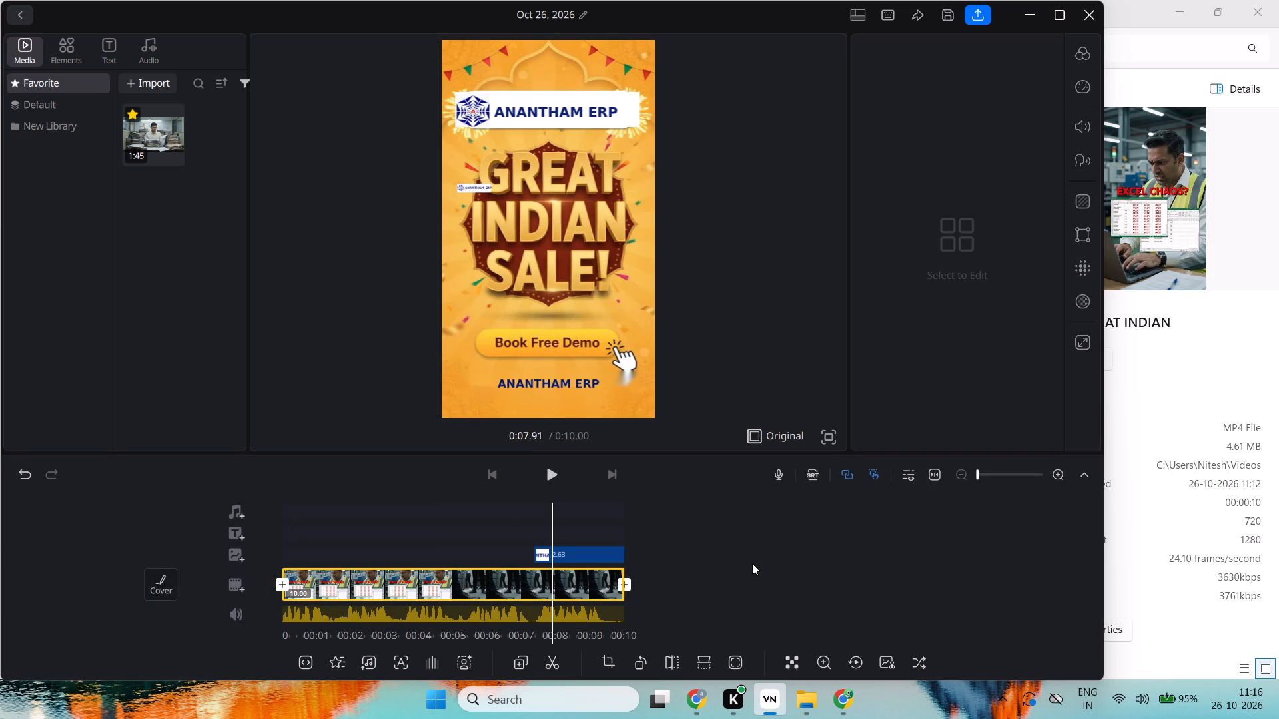
click(238, 537)
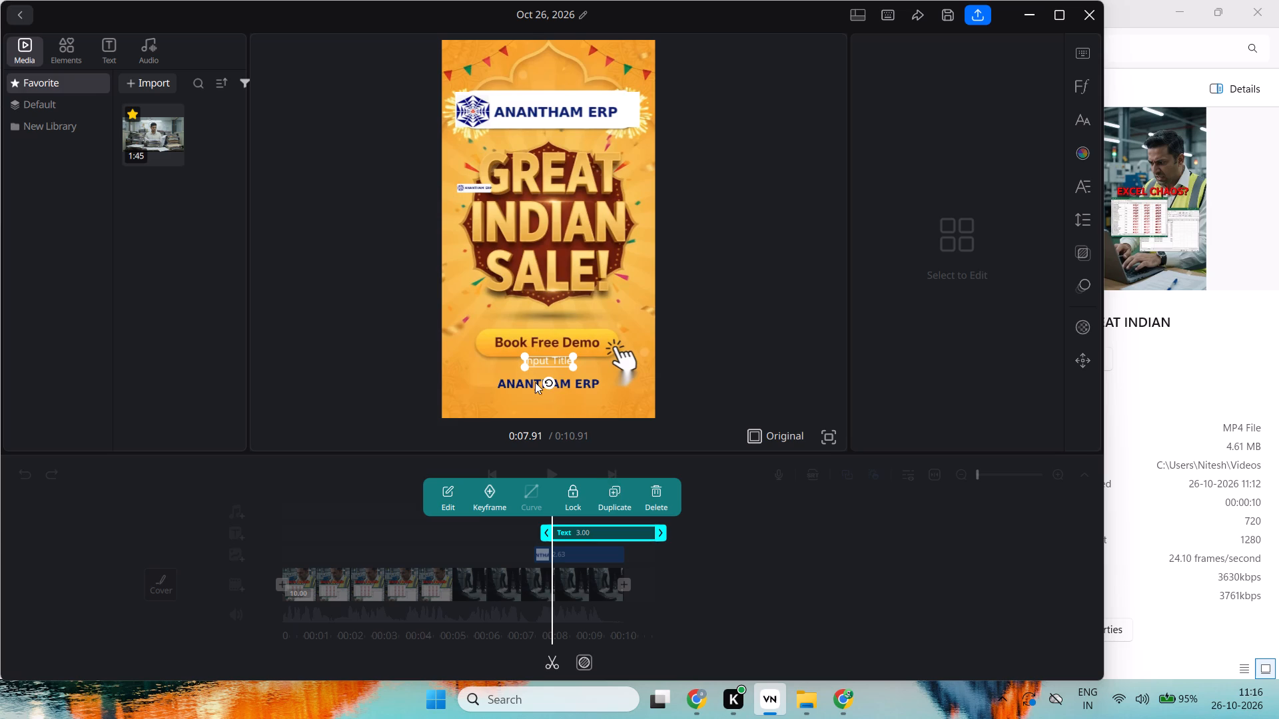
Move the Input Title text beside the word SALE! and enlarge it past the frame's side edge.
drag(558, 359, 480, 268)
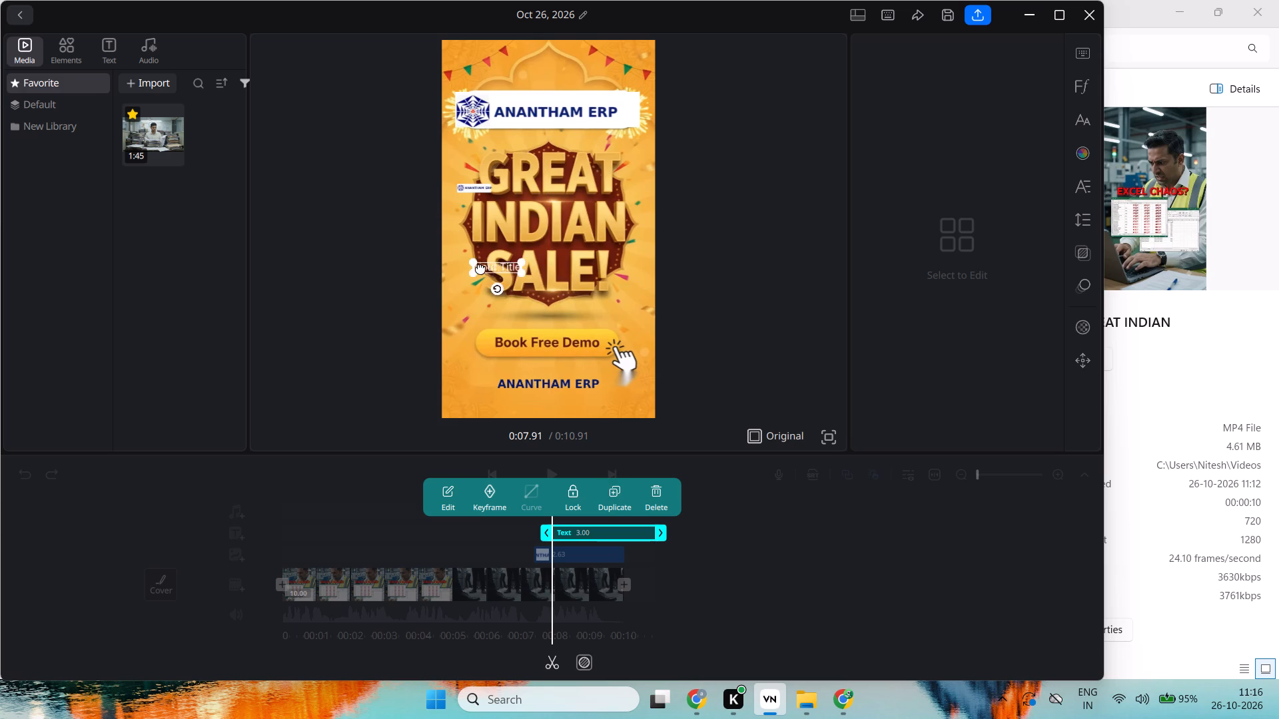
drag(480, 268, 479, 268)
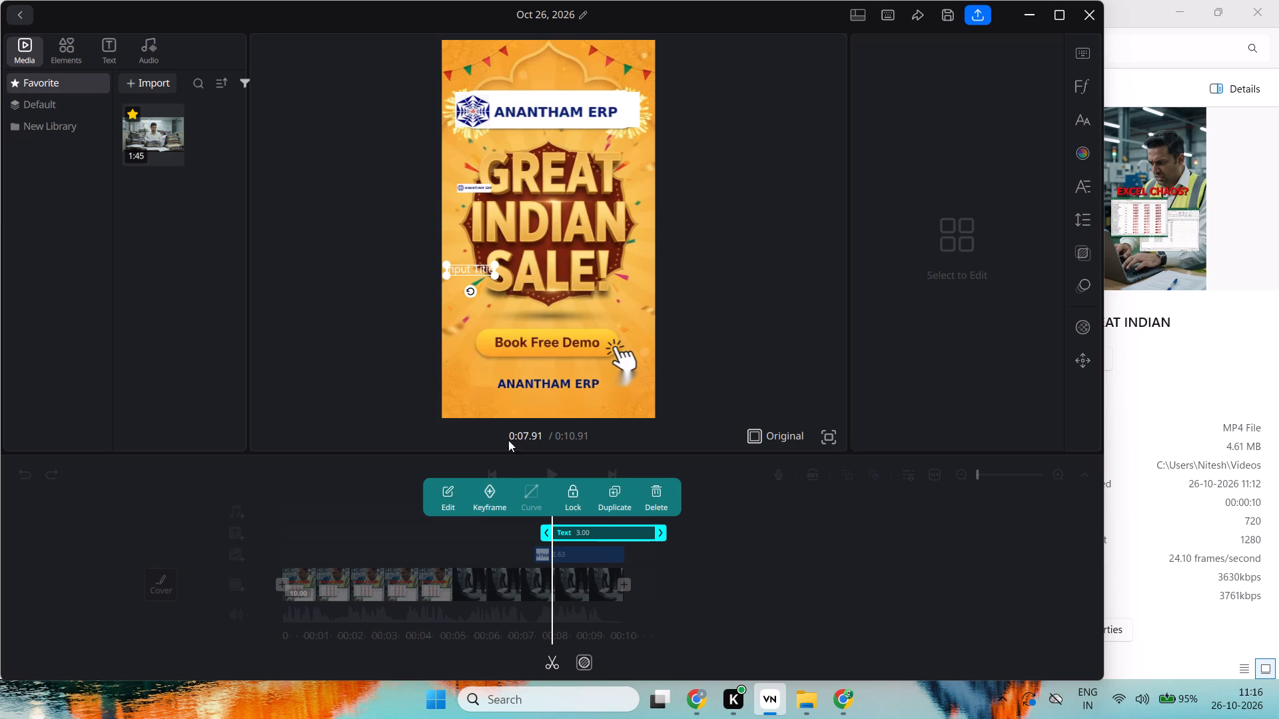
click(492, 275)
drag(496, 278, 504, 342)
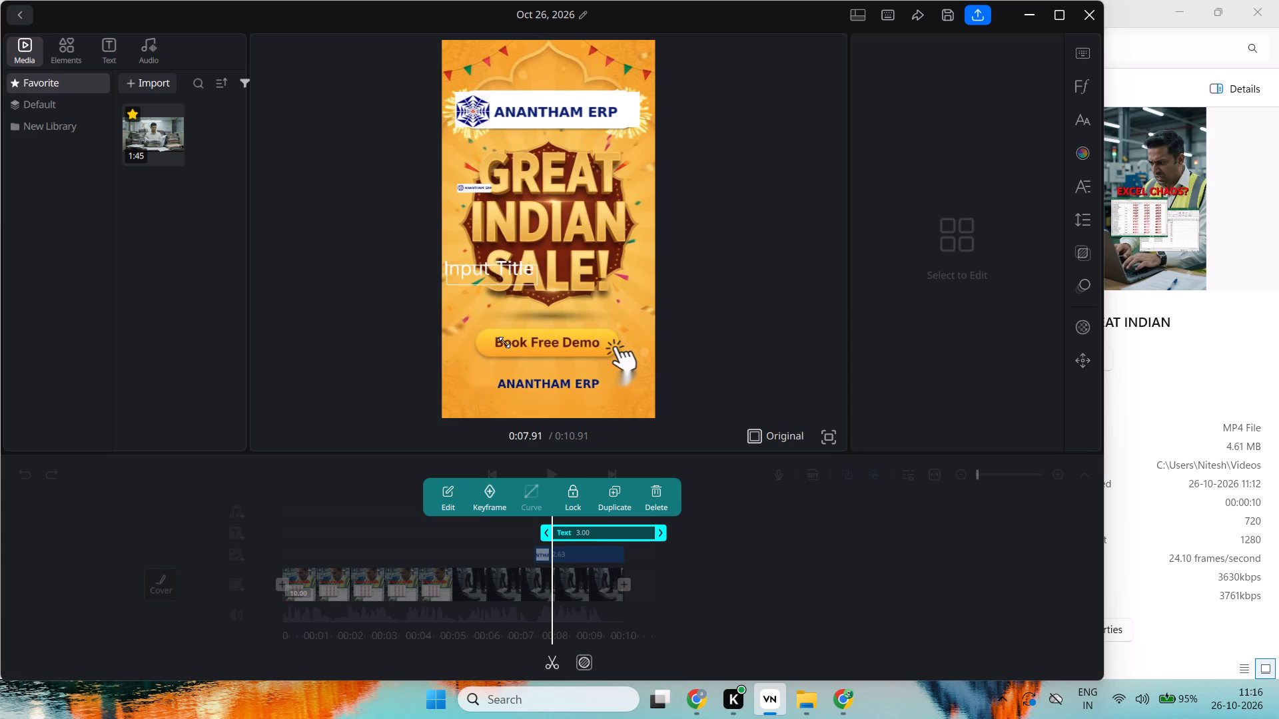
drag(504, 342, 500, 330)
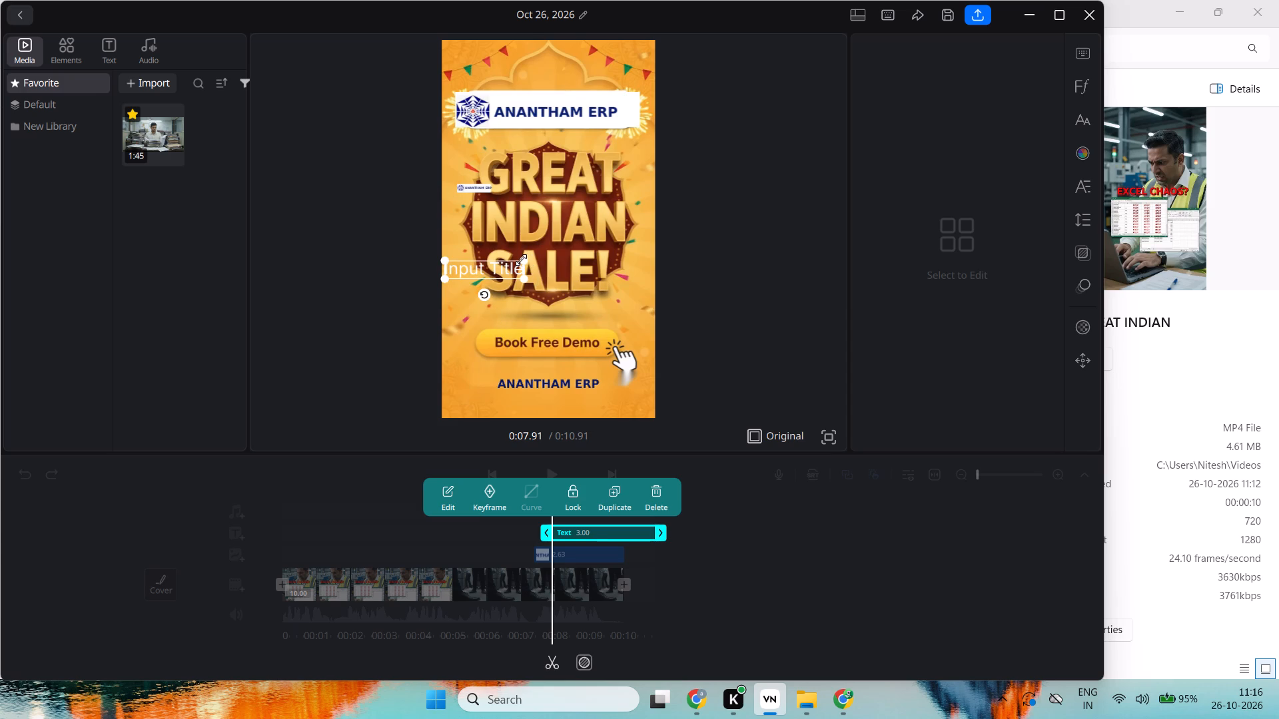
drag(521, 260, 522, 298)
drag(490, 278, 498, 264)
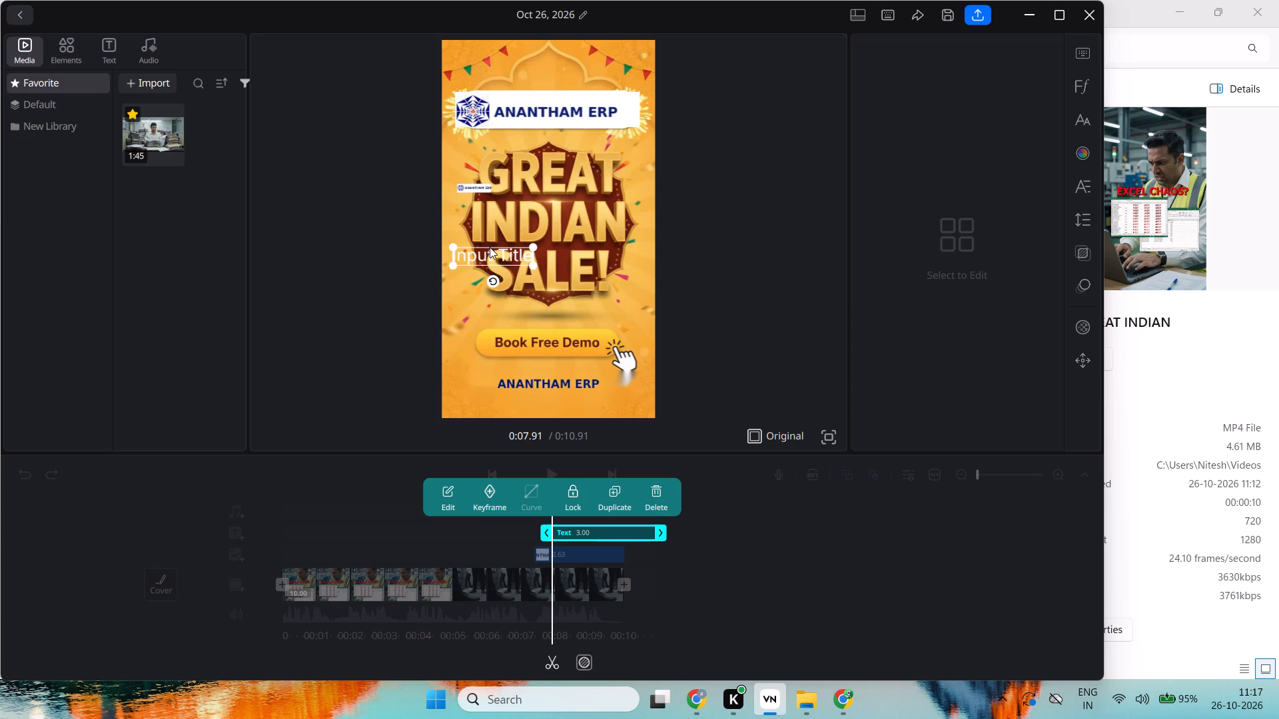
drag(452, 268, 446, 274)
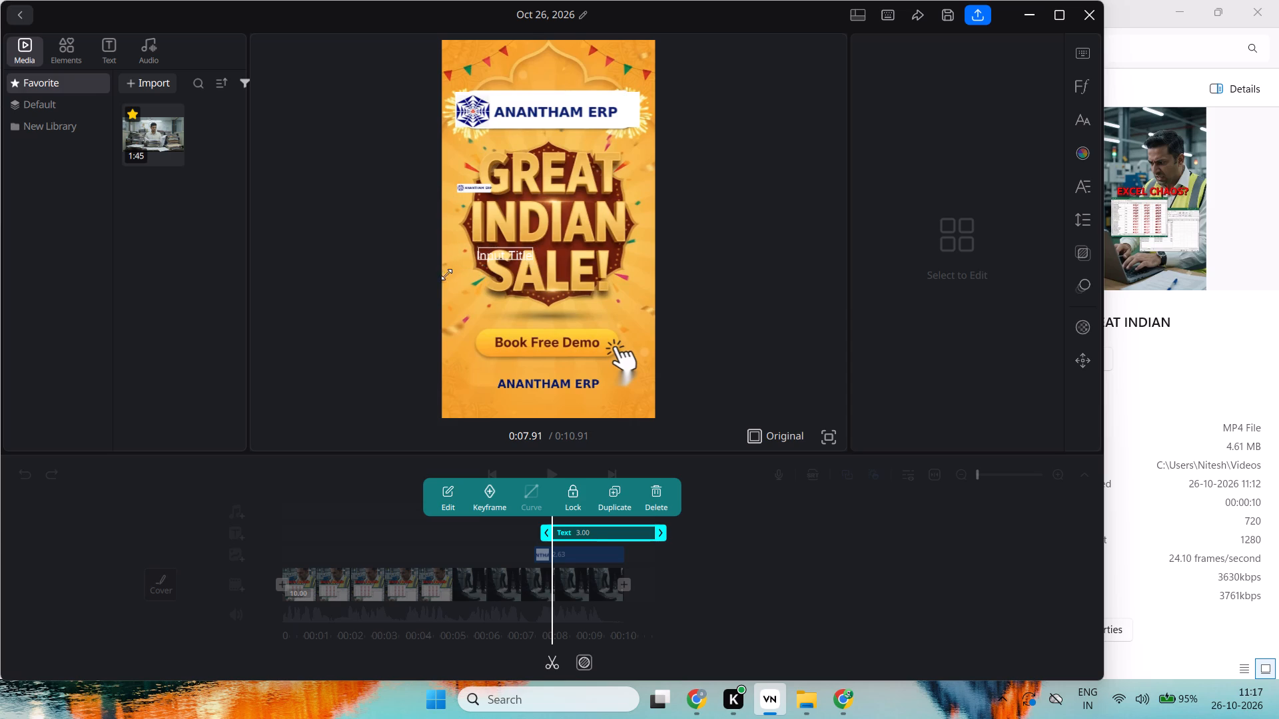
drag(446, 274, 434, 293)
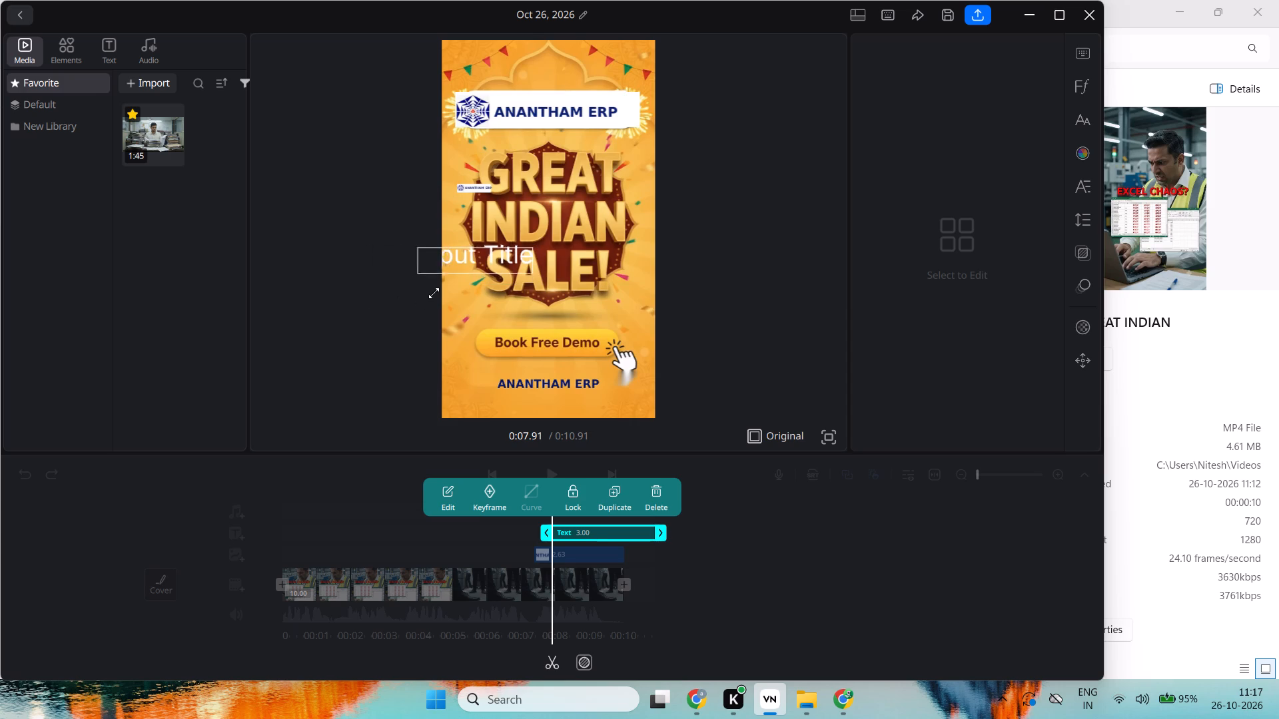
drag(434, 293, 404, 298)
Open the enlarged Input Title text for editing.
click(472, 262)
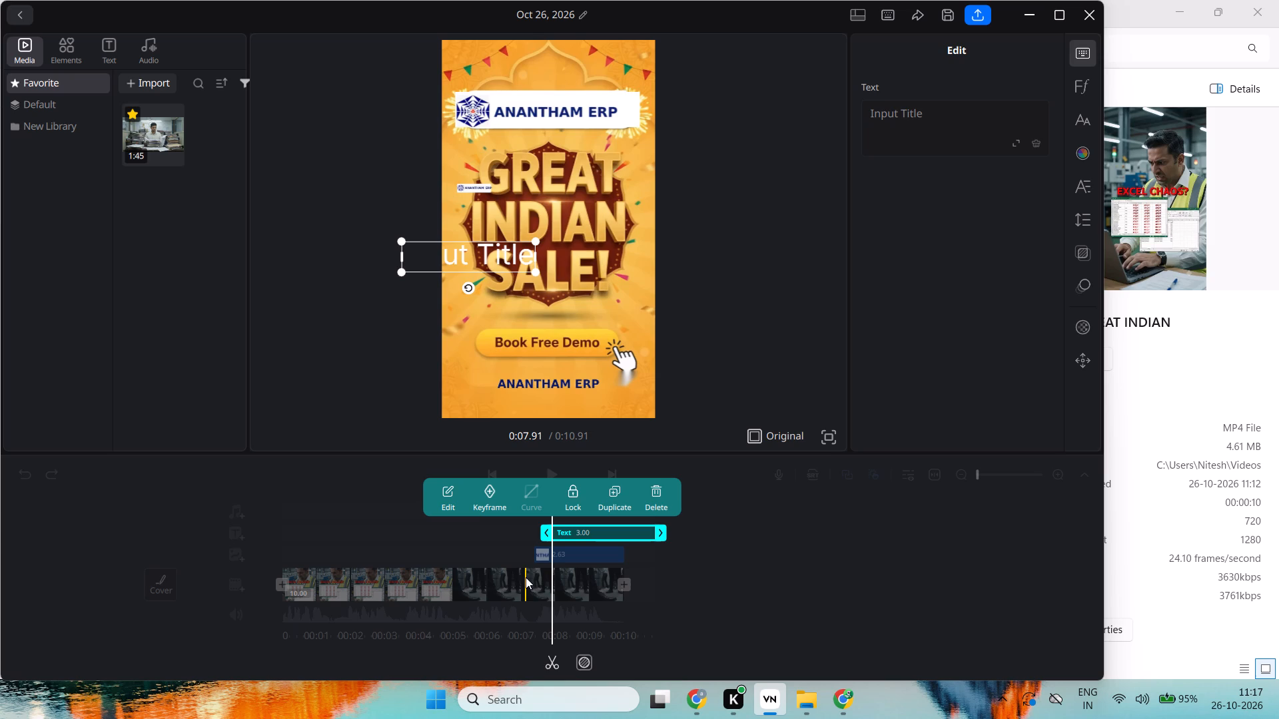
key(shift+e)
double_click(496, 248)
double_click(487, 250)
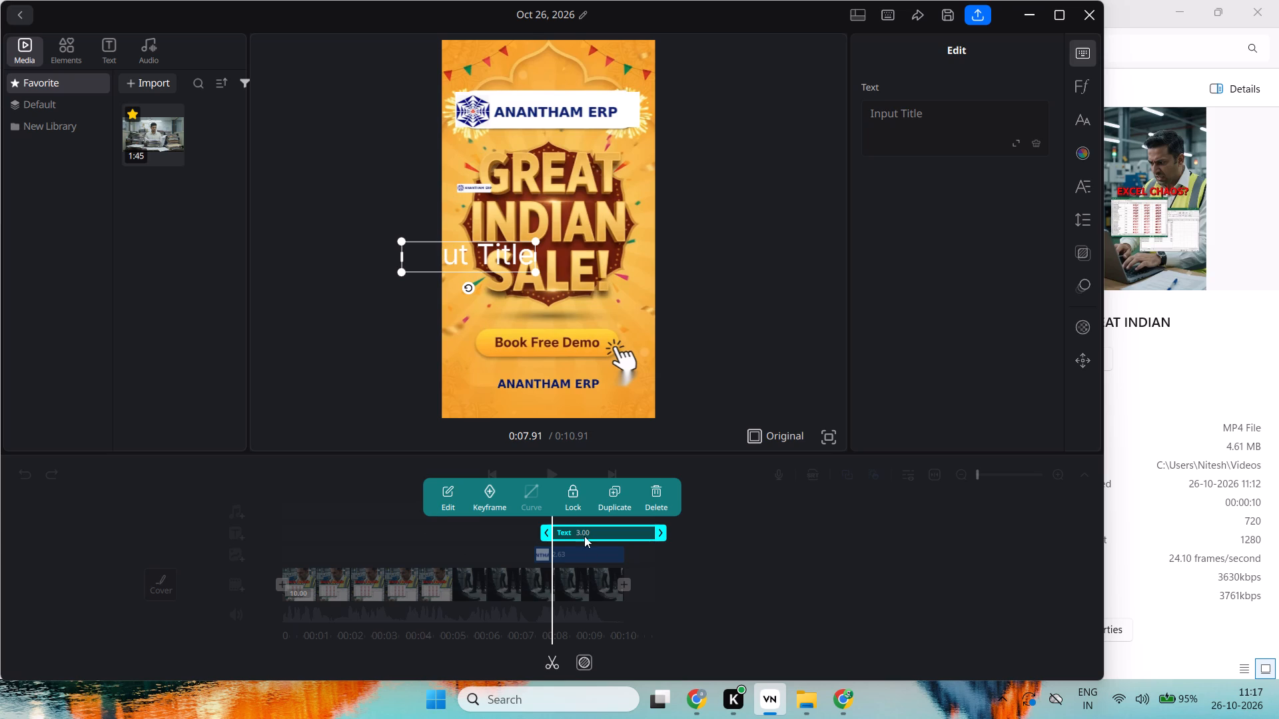
Delete the 3-second Input Title text clip from the timeline.
click(582, 523)
double_click(580, 530)
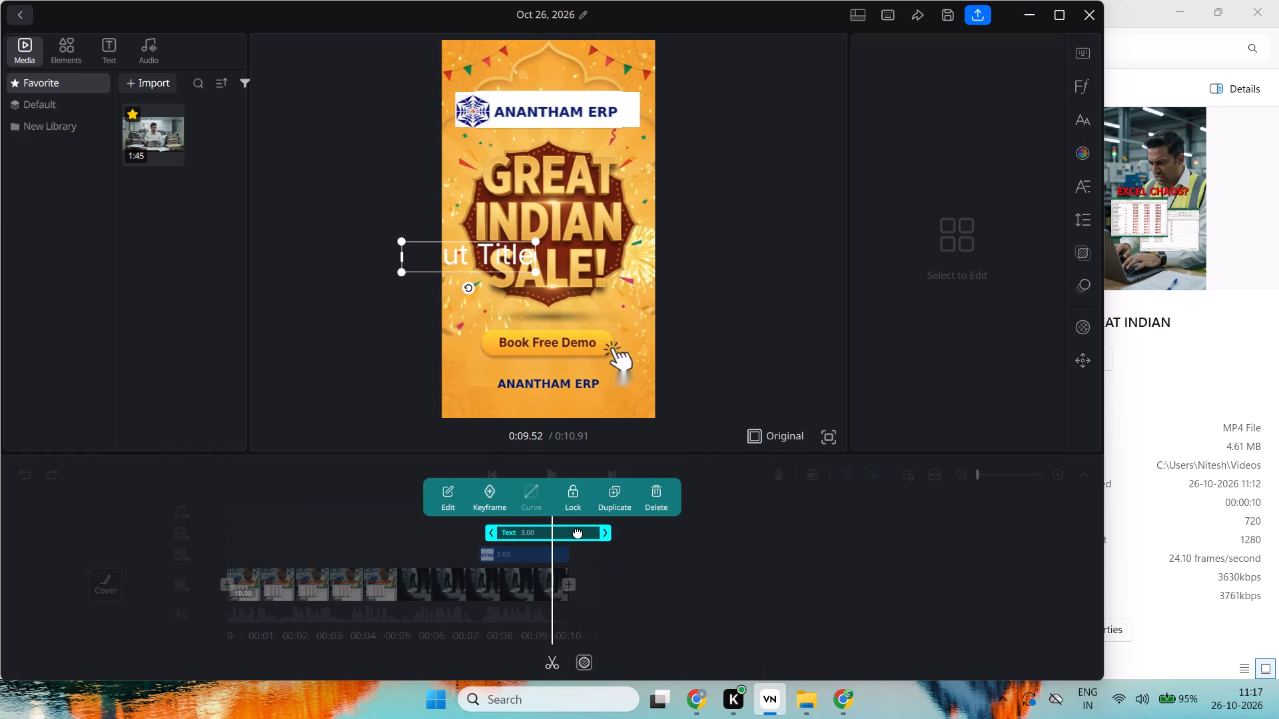
click(645, 497)
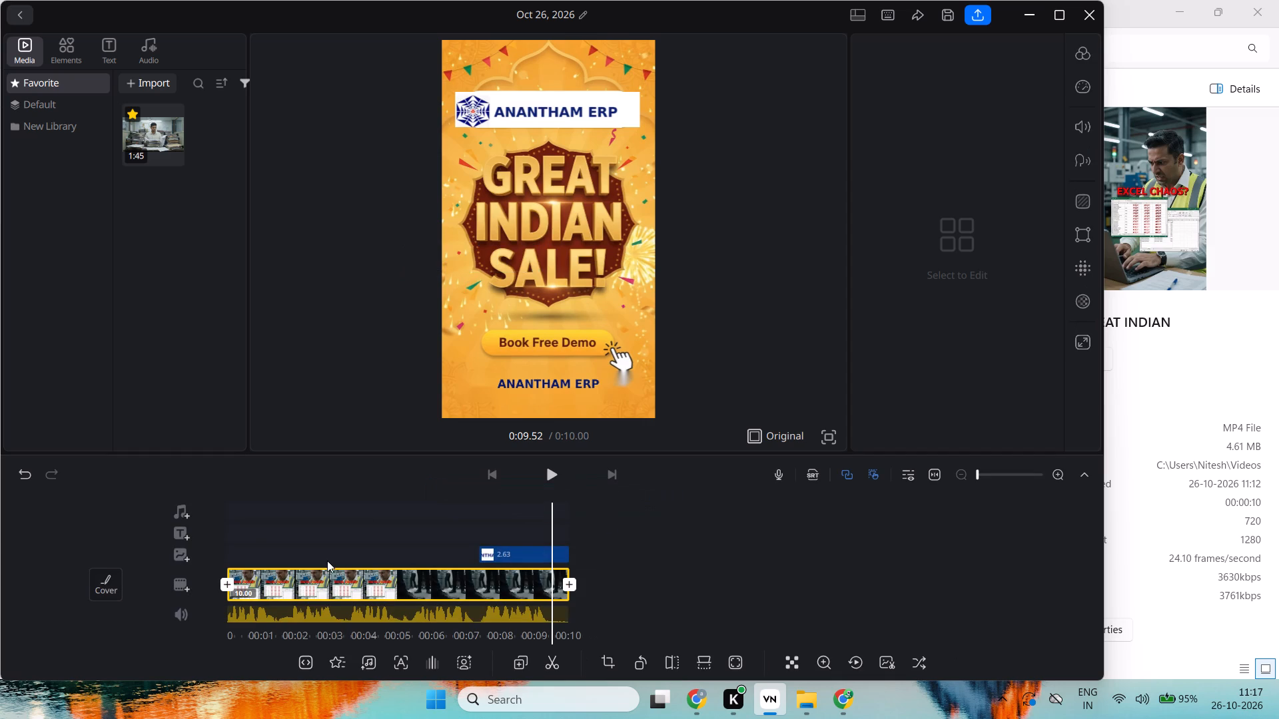
Add a new 3-second text title starting at about 6.87 seconds.
click(462, 529)
click(483, 533)
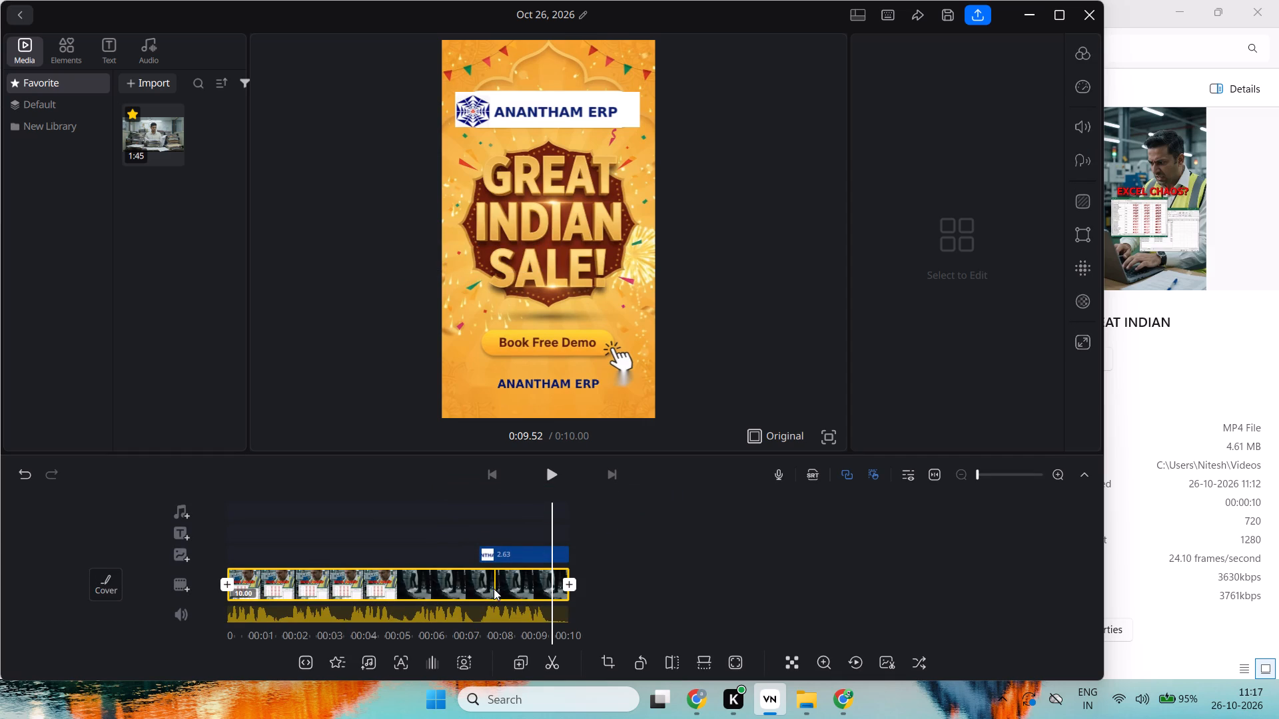
click(482, 583)
double_click(482, 583)
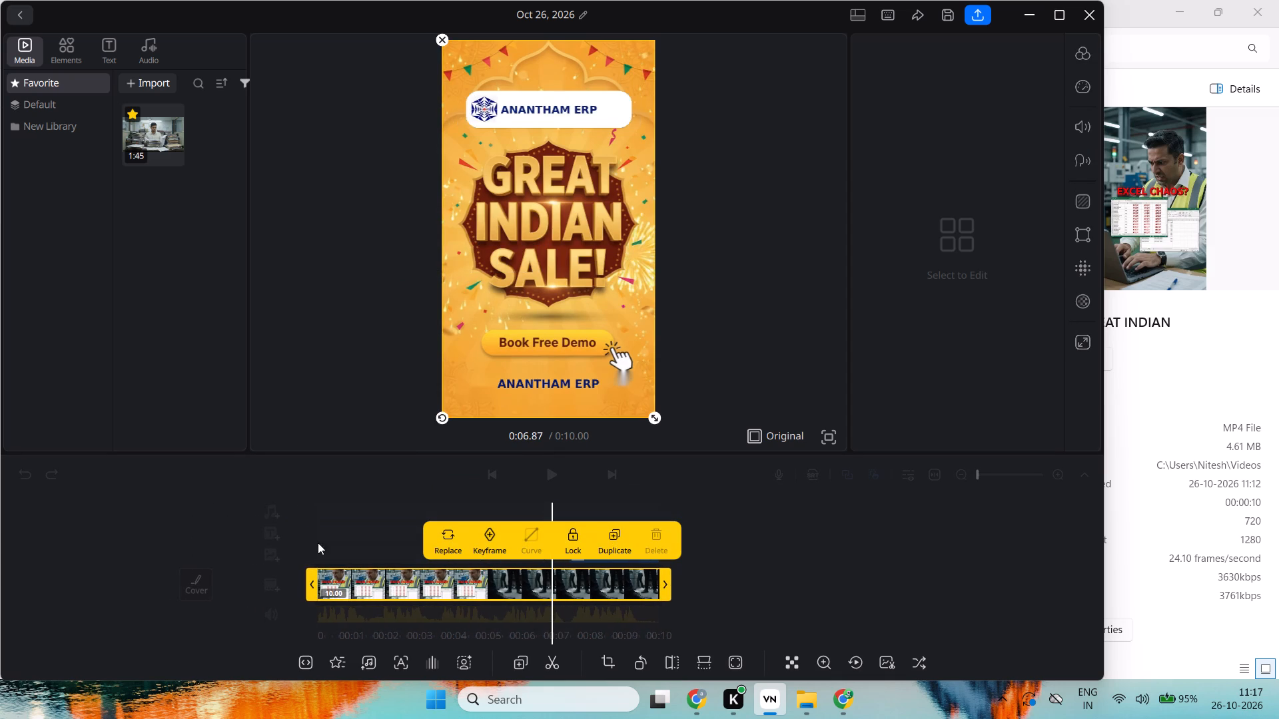
click(297, 541)
click(270, 536)
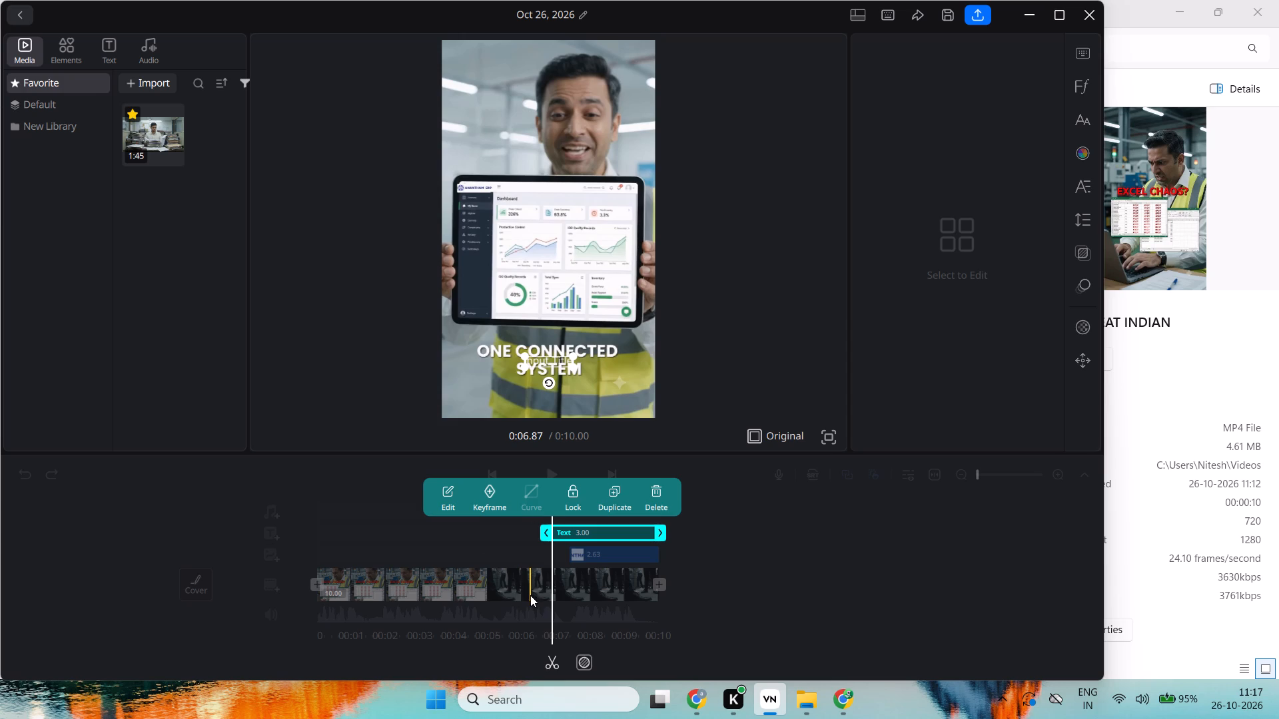
Trim the text title's start to the first frame of the Great Indian Sale scene at 7.50 seconds, making it 2.37 seconds long.
key(shift+e)
click(566, 531)
right_click(566, 531)
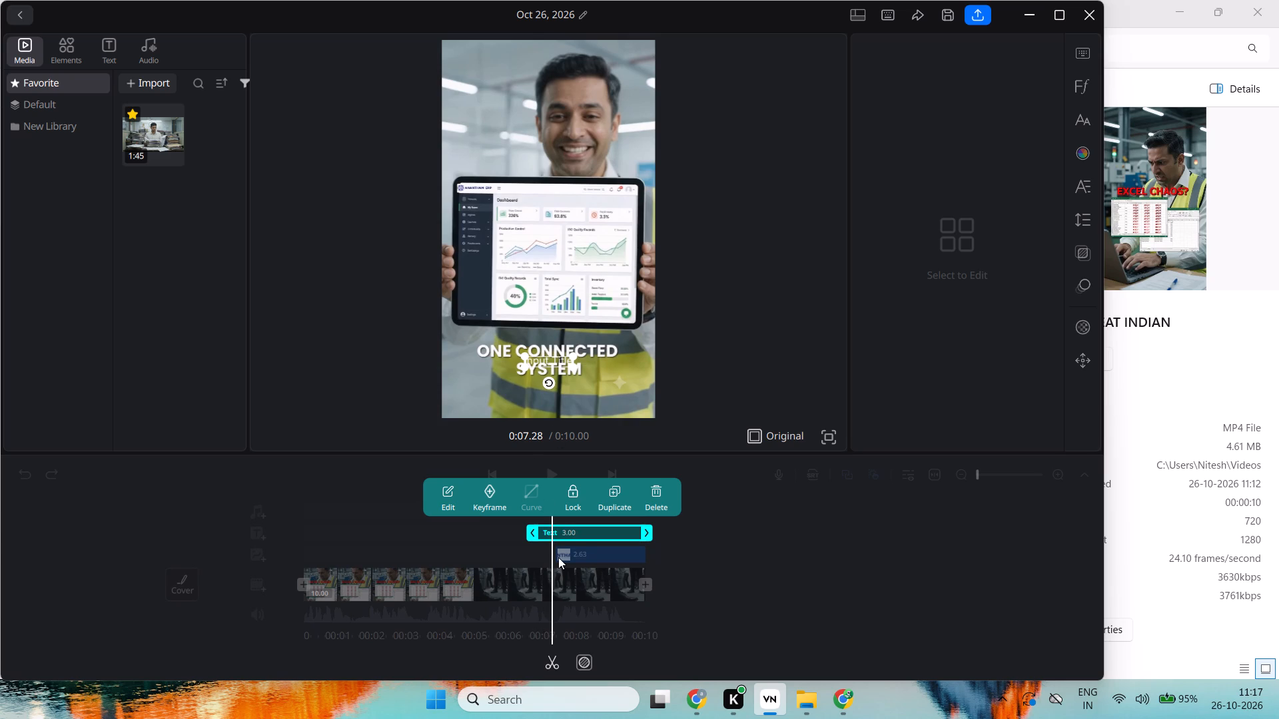
key(space)
key(space)
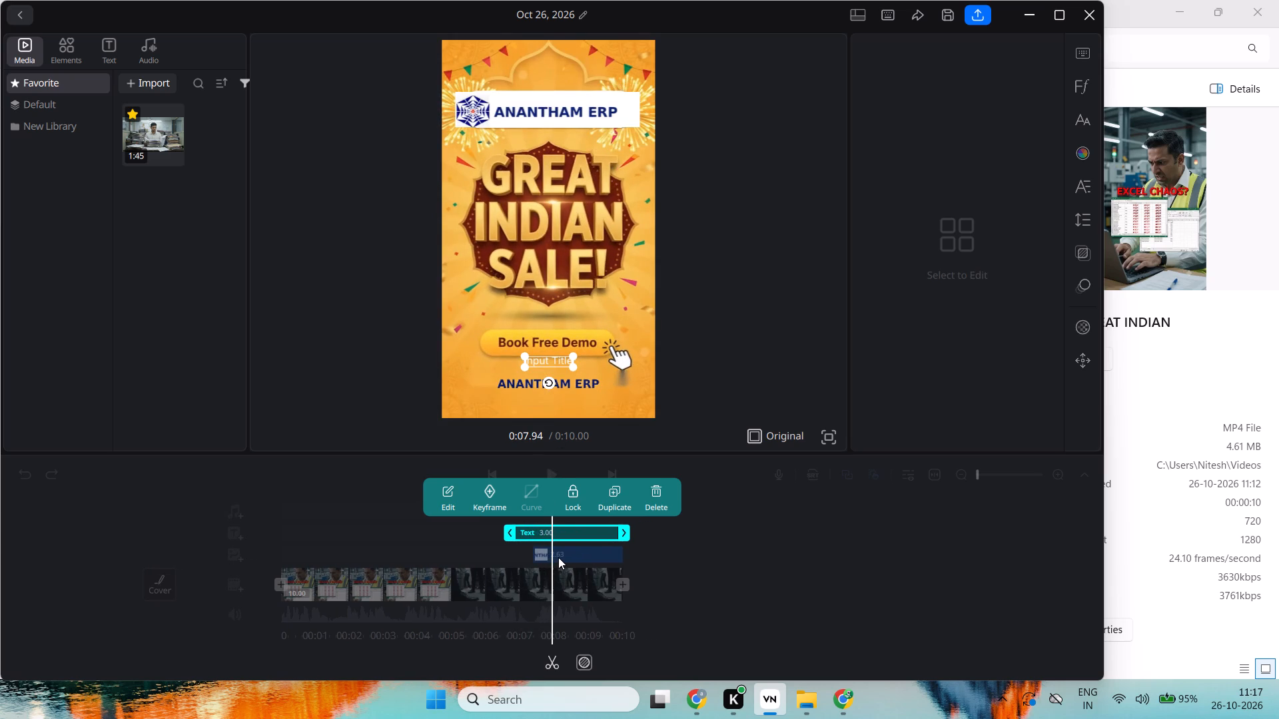
key(Left)
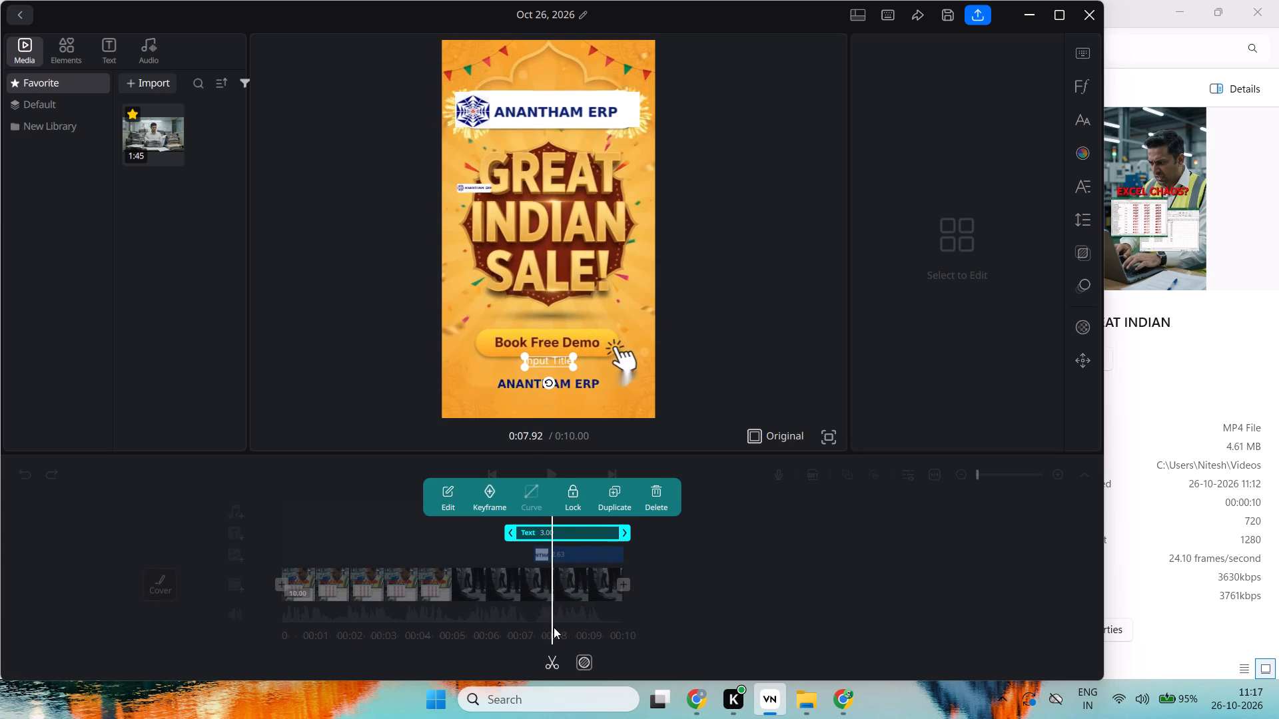
key(Left)
key(Left)
key(Left)
key(Left)
key(Left)
key(Left)
key(Left)
key(Left)
key(Left)
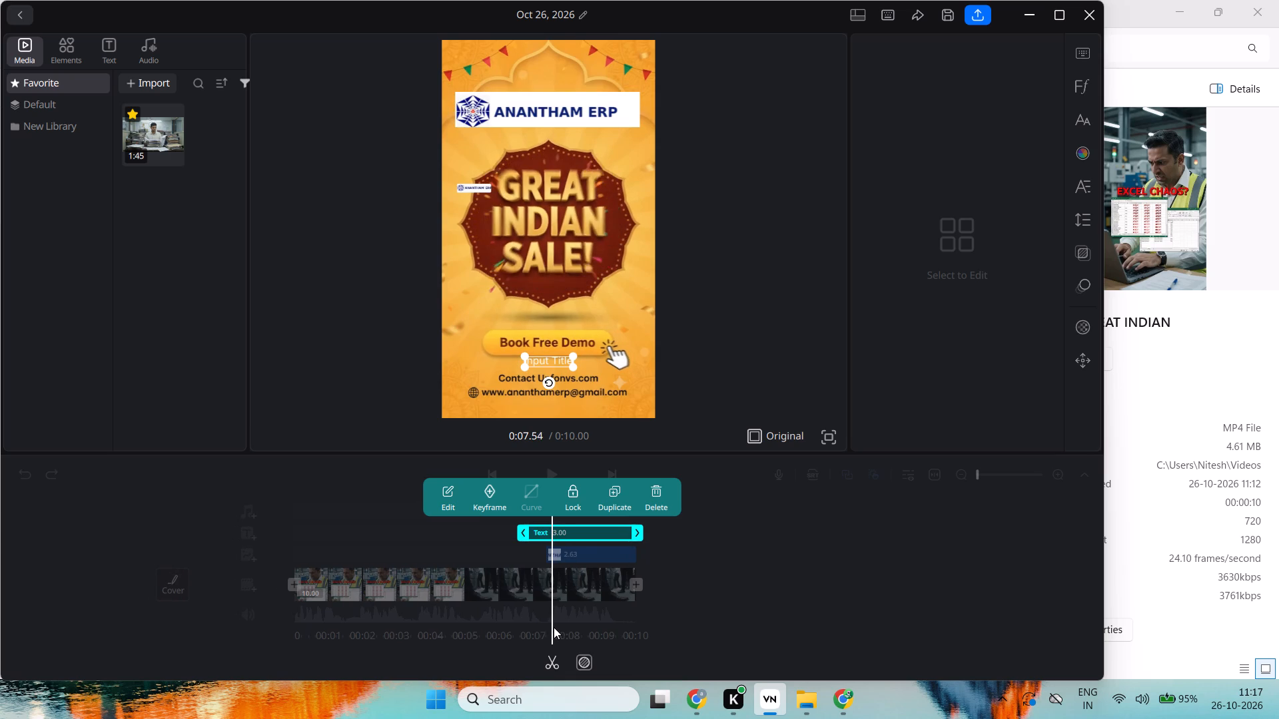
key(Left)
key(Left)
key(Left)
key(Left)
key(Left)
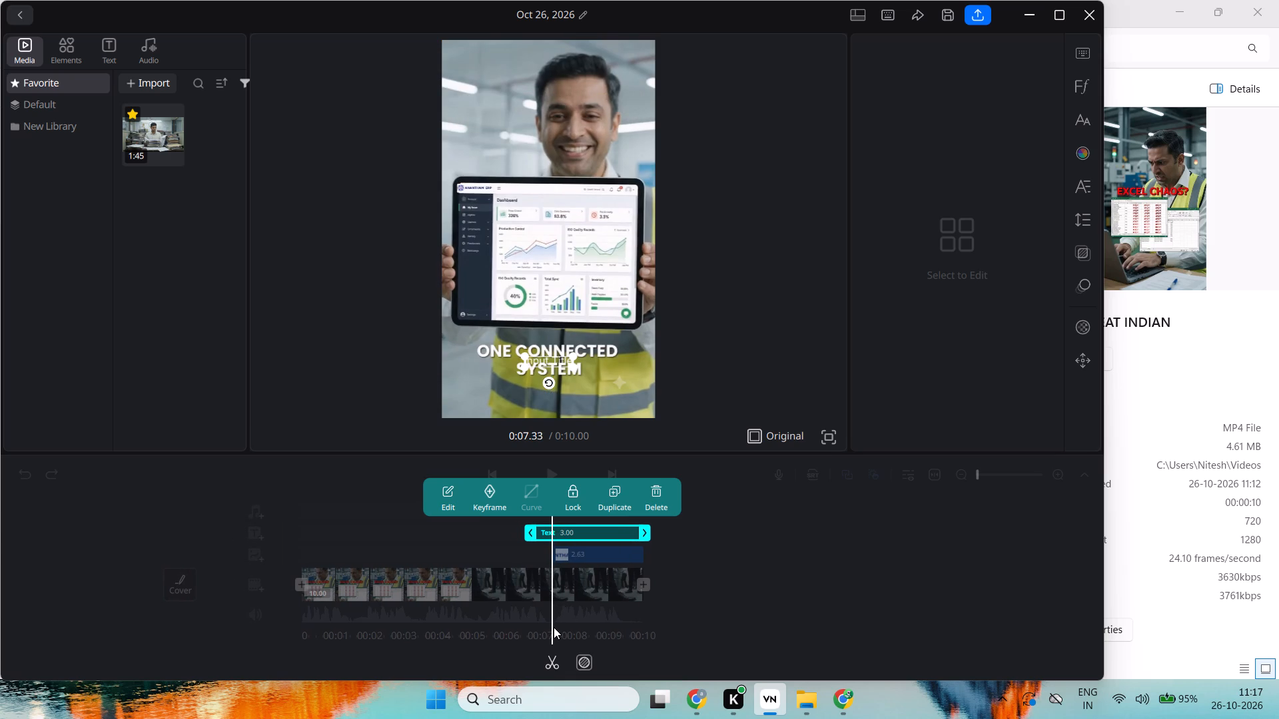
key(Right)
key(Right)
key(Right)
key(Right)
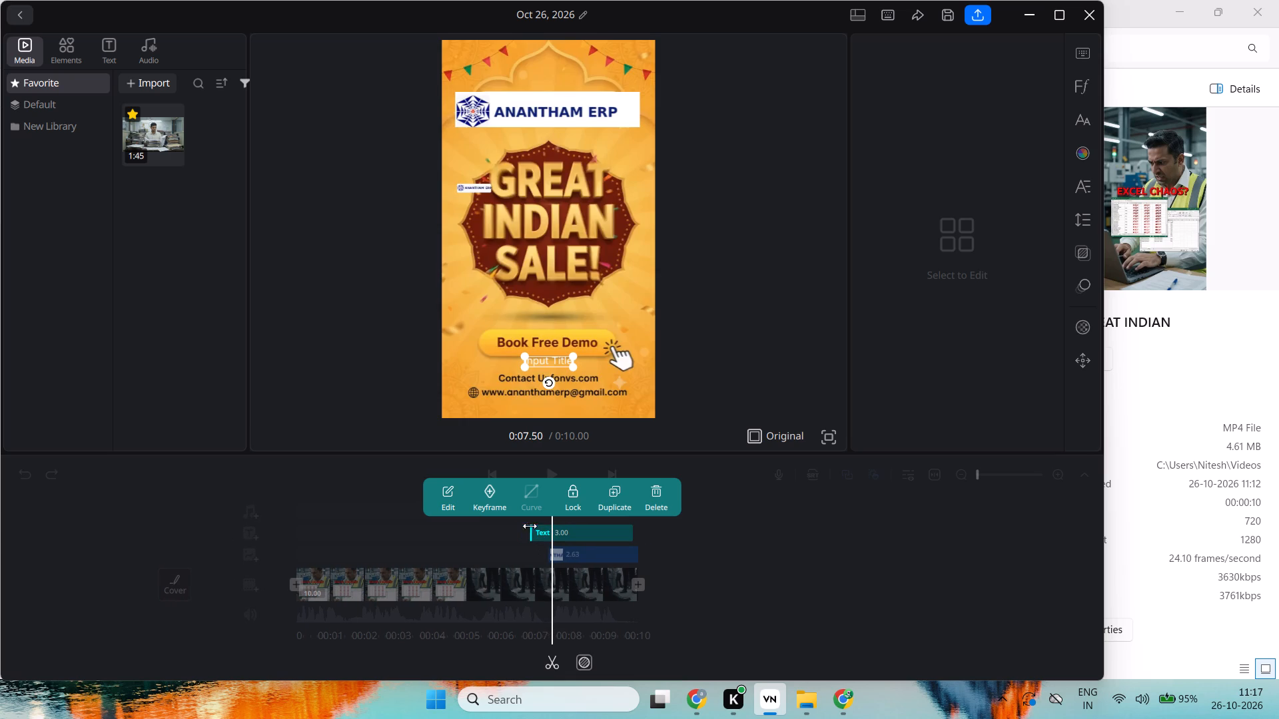
drag(528, 531, 544, 532)
drag(544, 532, 546, 533)
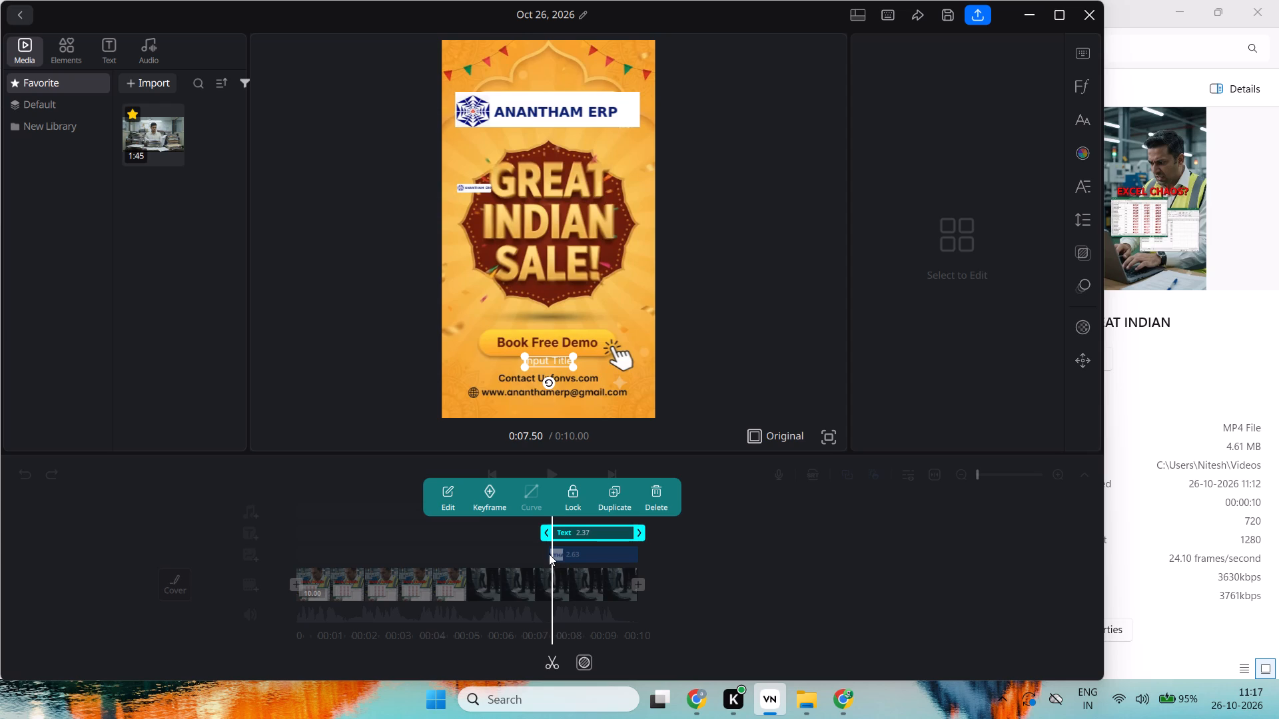
Trim the start of the ANANTHAM ERP logo overlay to the scene change at 7.50 seconds, making it 2.50 seconds long.
click(554, 551)
click(554, 556)
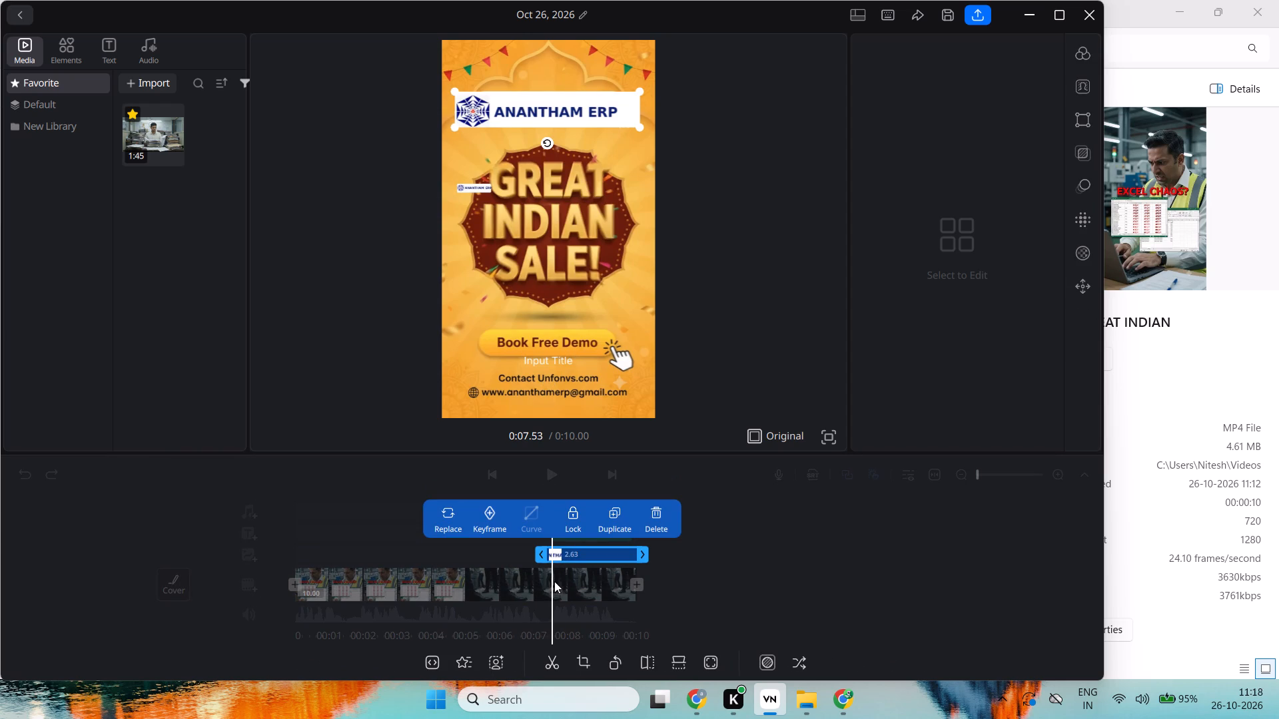
key(Left)
key(Left)
key(Left)
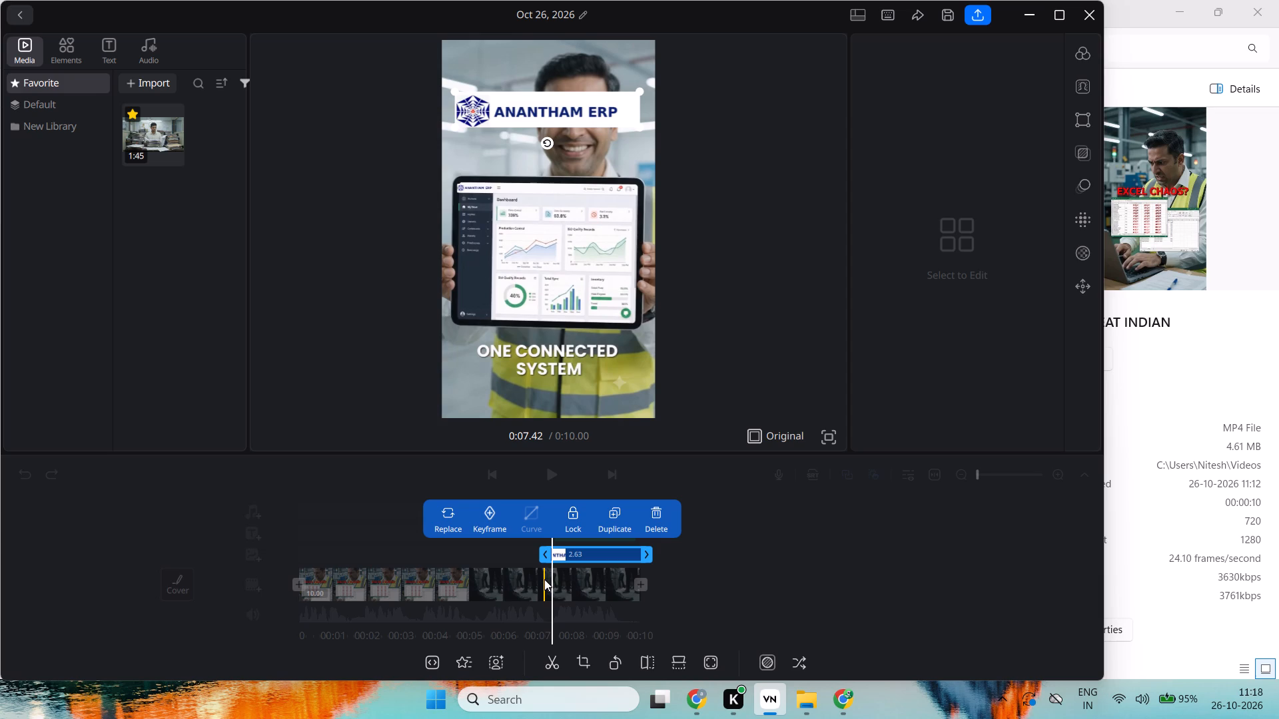
key(Right)
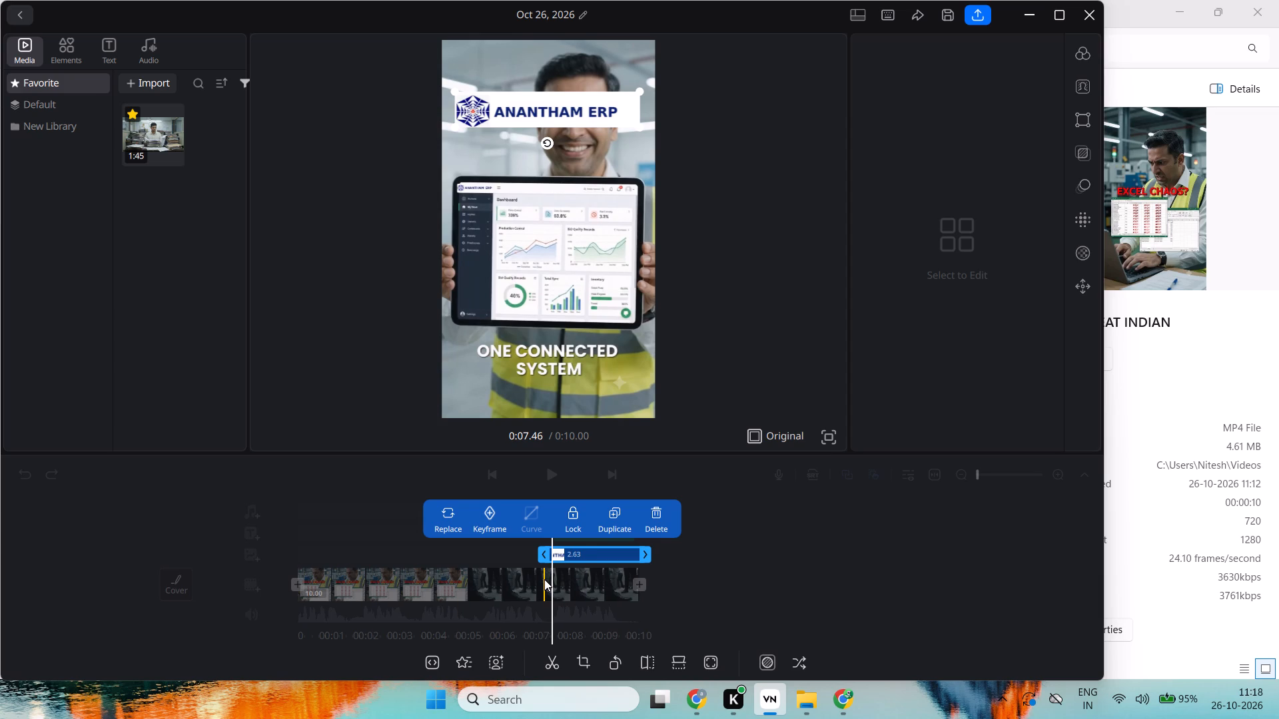
key(Right)
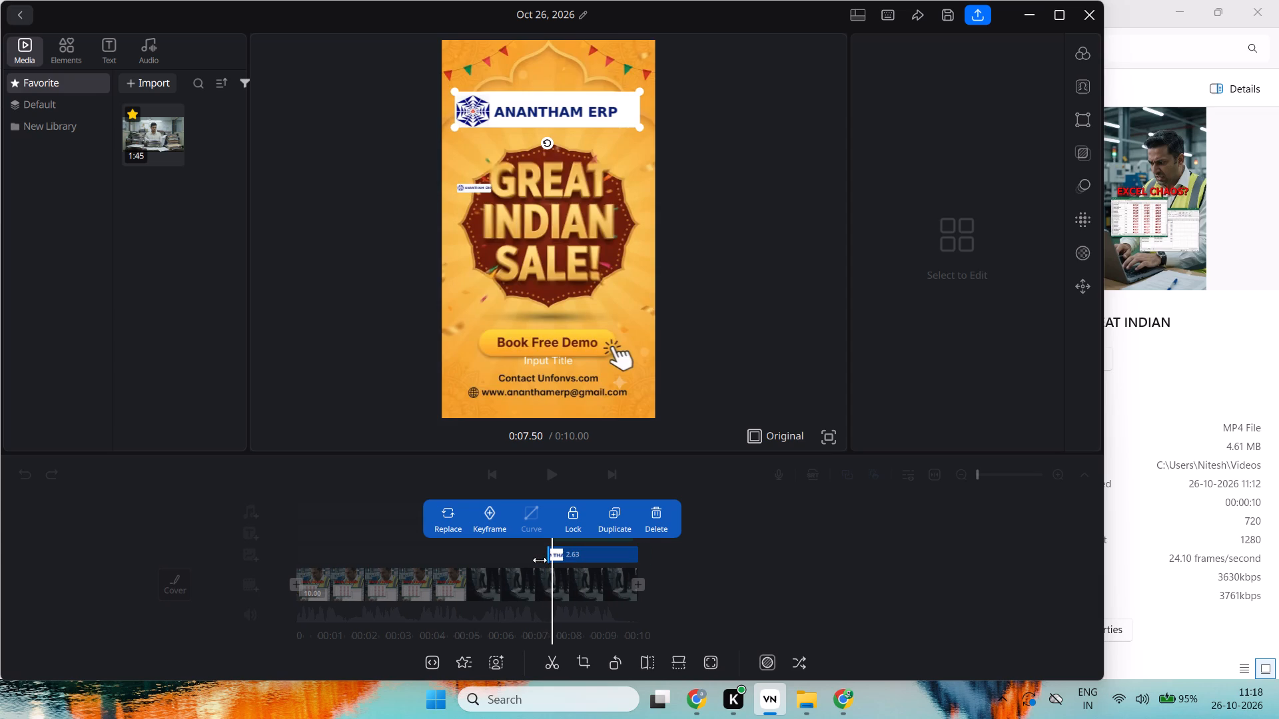
click(547, 559)
Play back the Great Indian Sale scene to check the timing of the logo and title.
click(535, 593)
key(space)
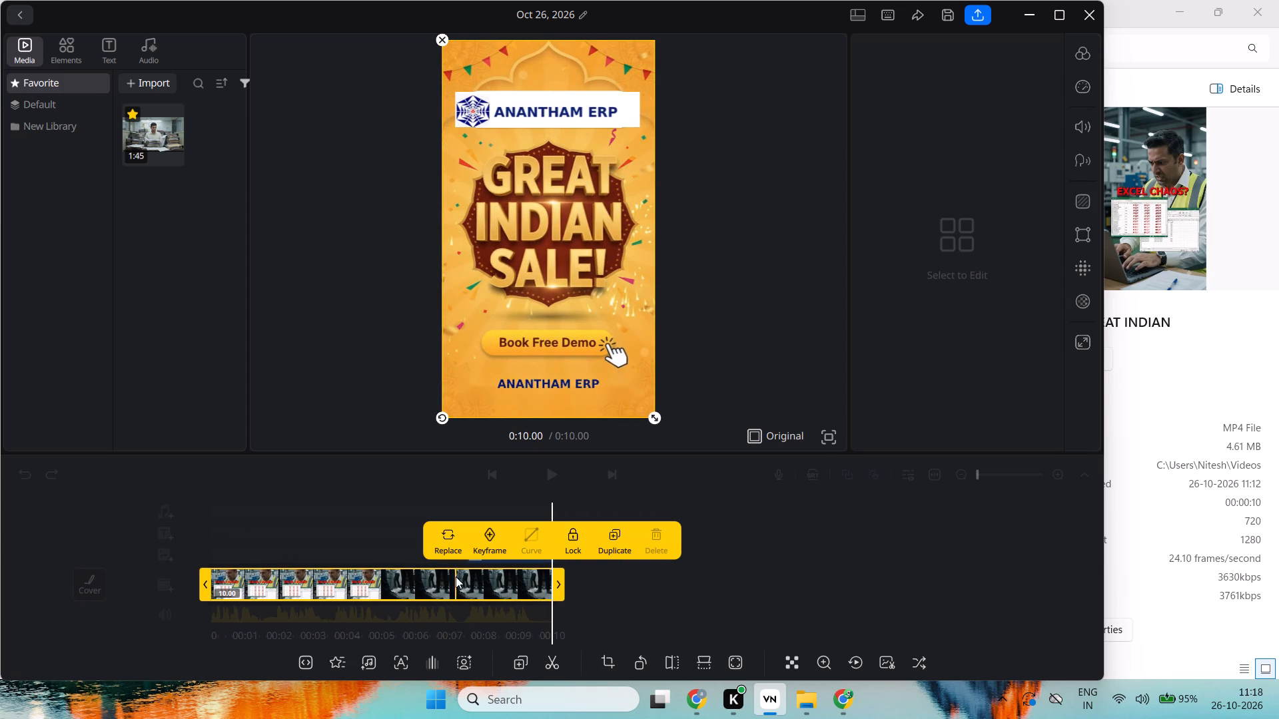
click(414, 578)
key(space)
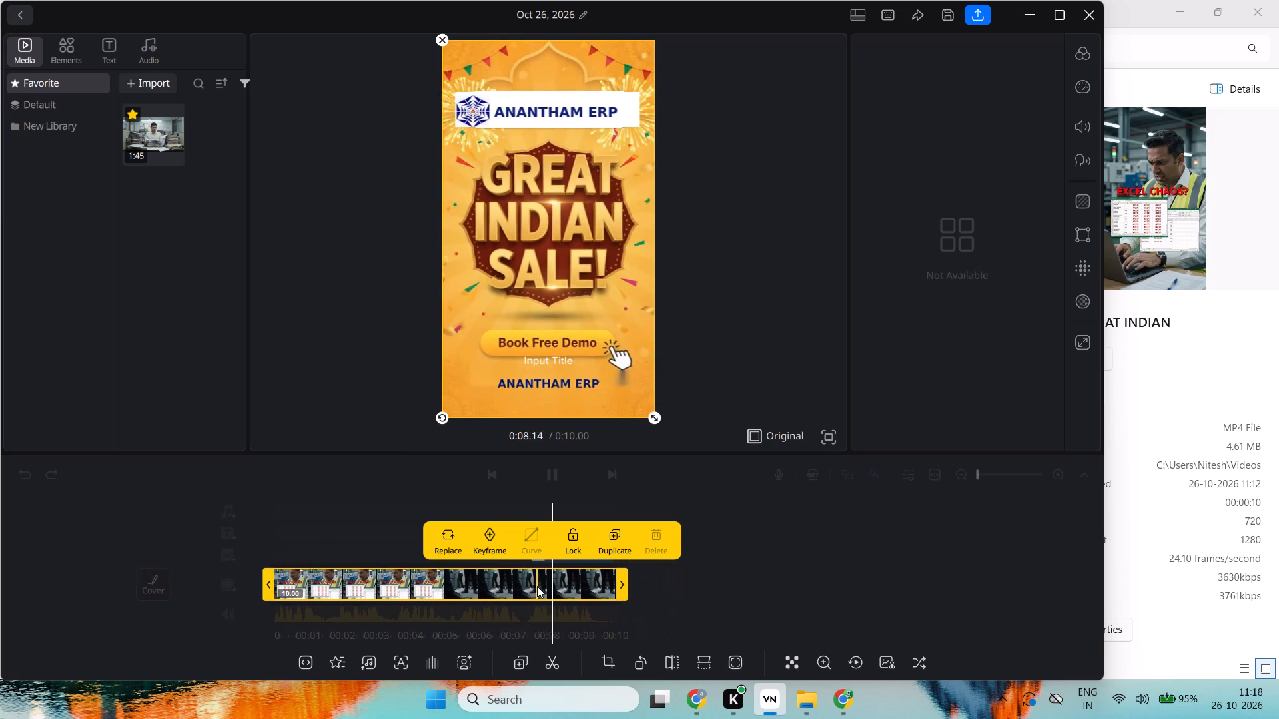
click(537, 586)
Replace the placeholder text of the title on the Great Indian Sale scene with ERP.
click(547, 362)
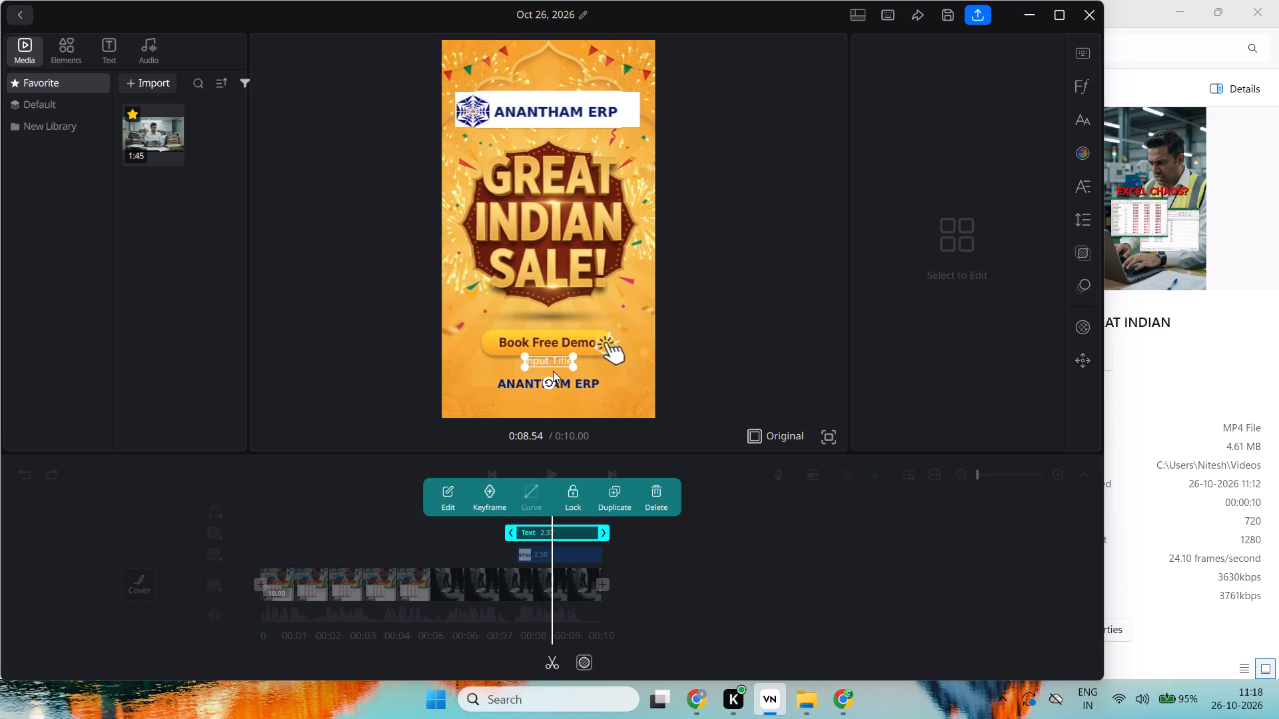
triple_click(552, 361)
click(552, 361)
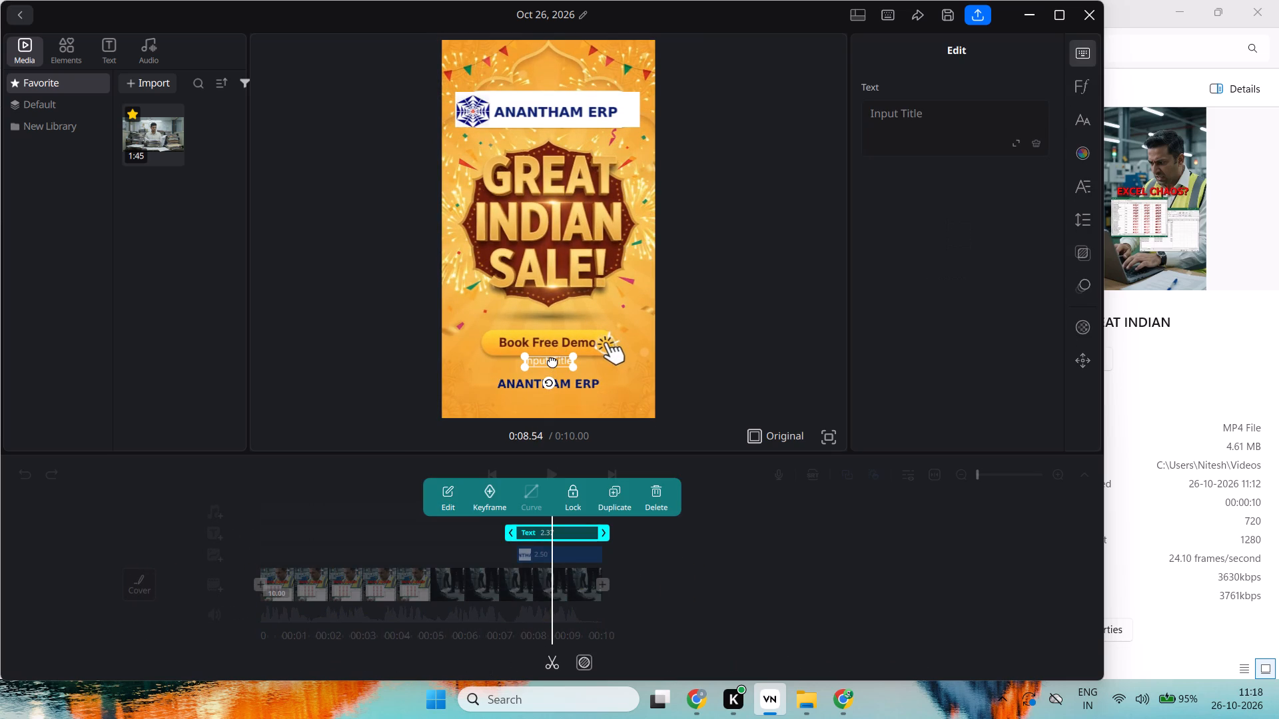
click(901, 115)
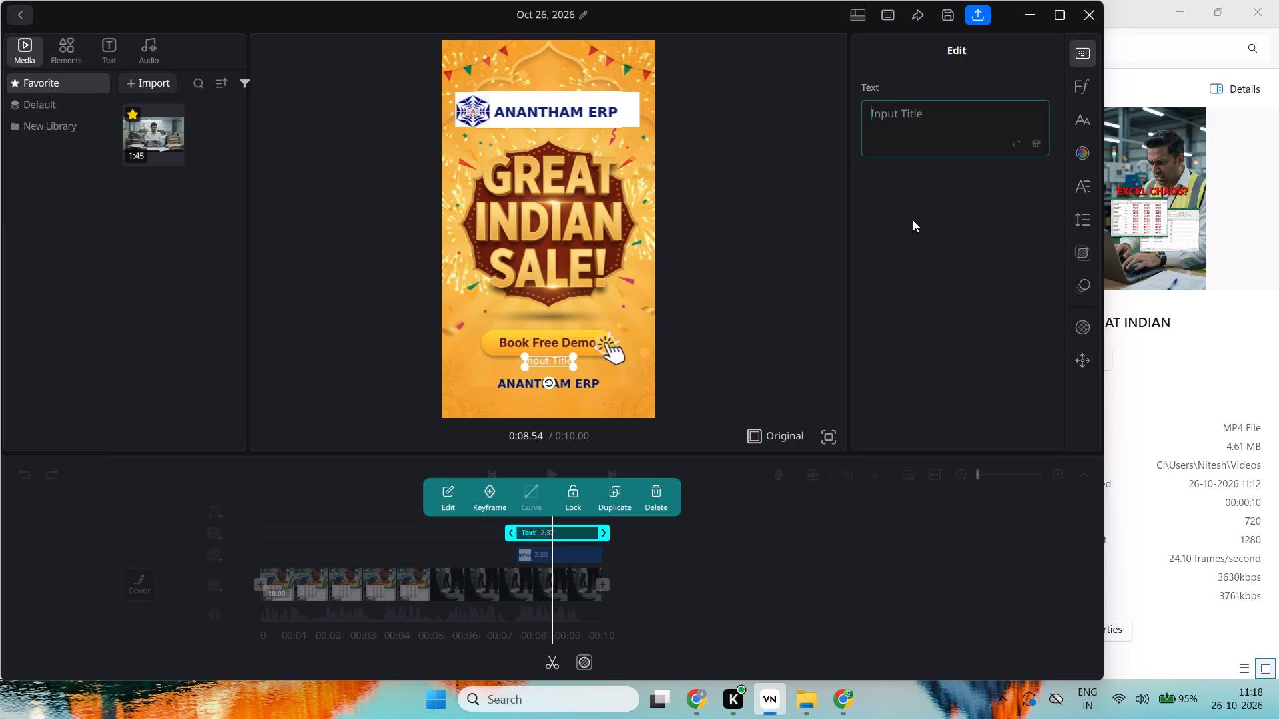
text(ERP)
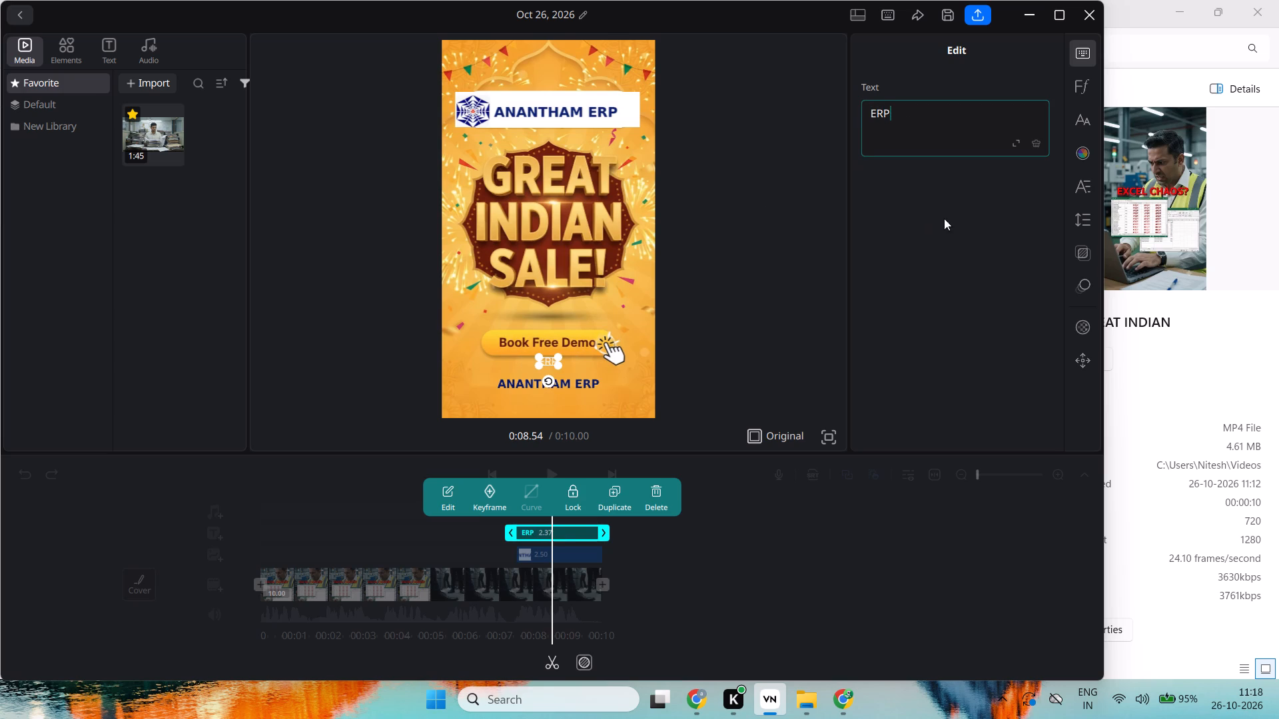
Apply the pale yellow preset style to the ERP title, with text colour FFFE9C and stroke A1815C.
click(1086, 152)
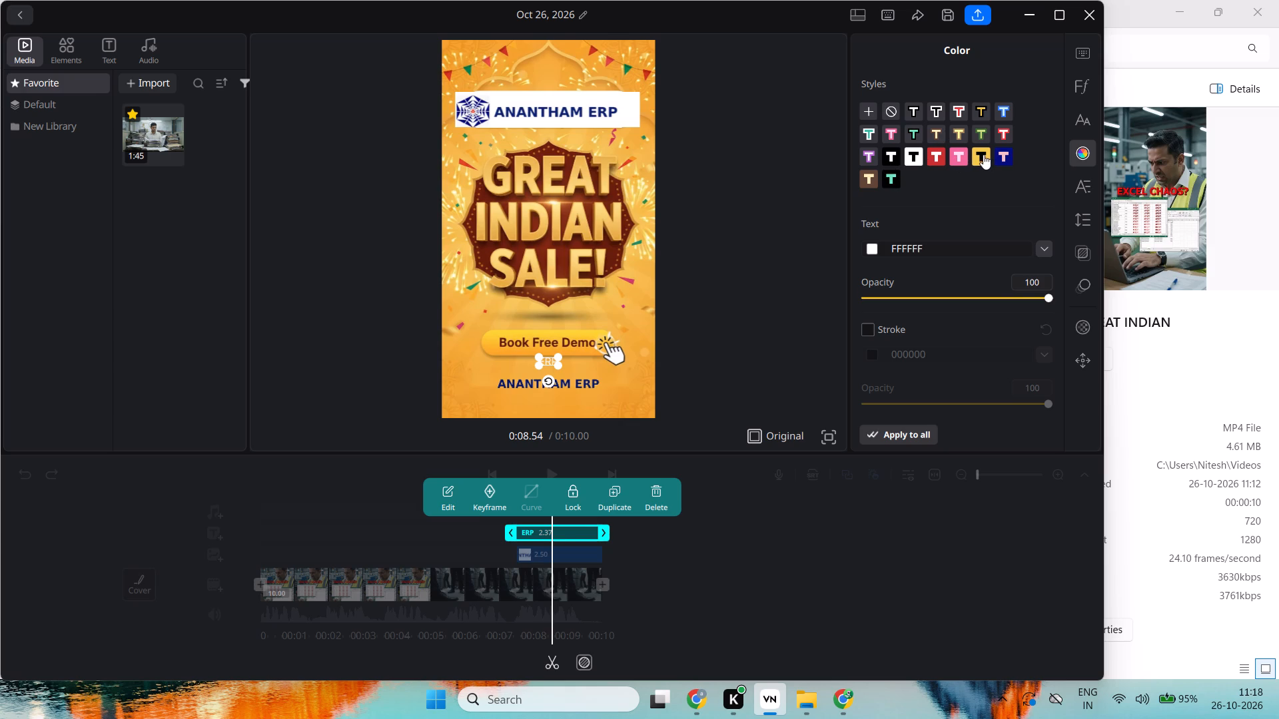
click(959, 136)
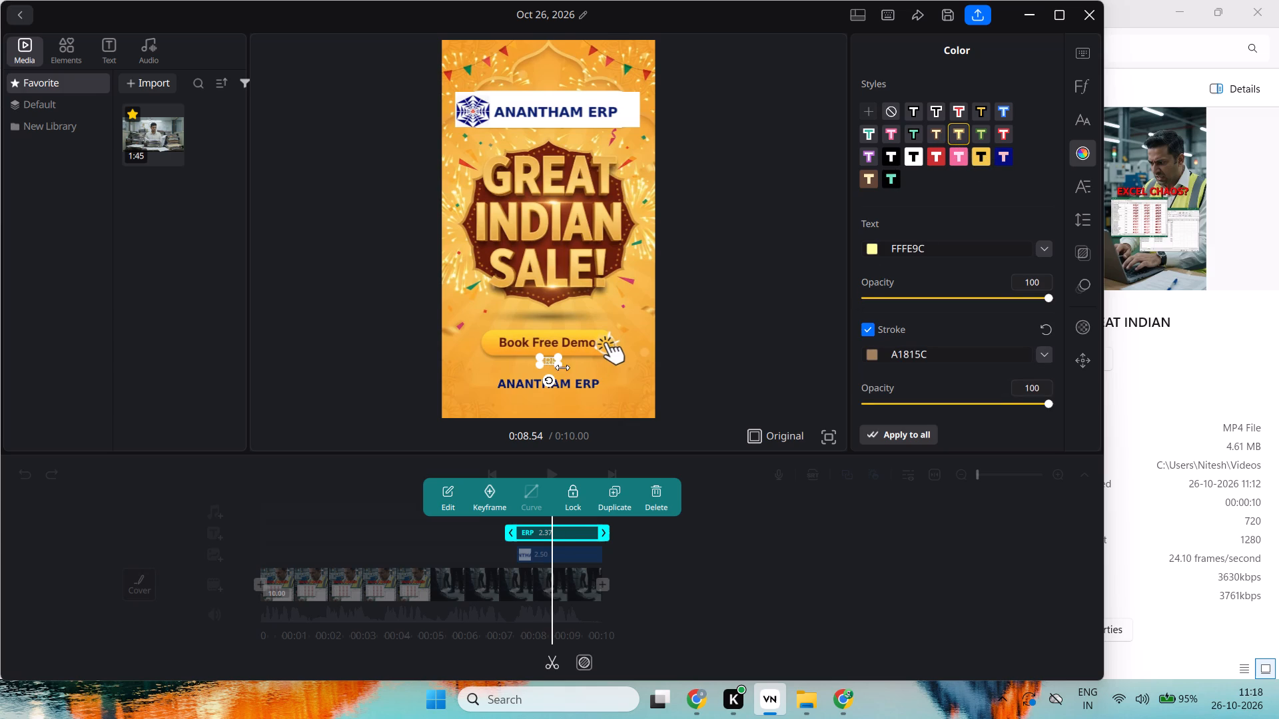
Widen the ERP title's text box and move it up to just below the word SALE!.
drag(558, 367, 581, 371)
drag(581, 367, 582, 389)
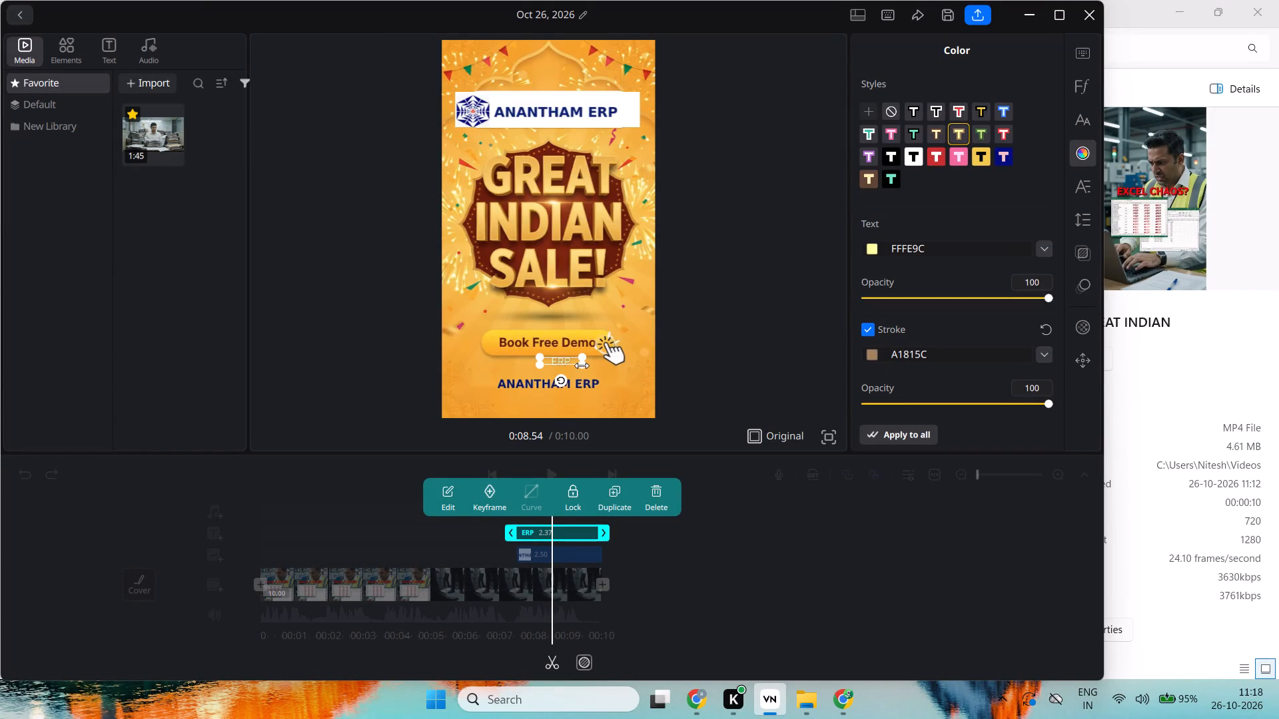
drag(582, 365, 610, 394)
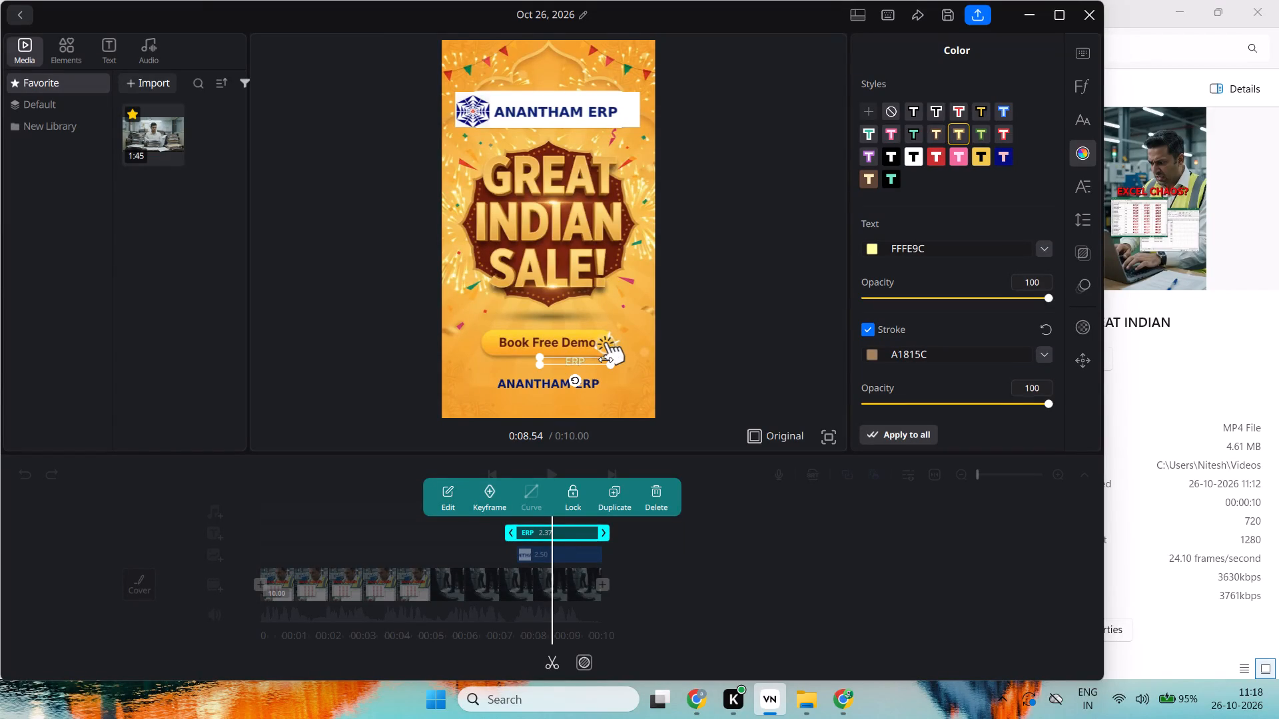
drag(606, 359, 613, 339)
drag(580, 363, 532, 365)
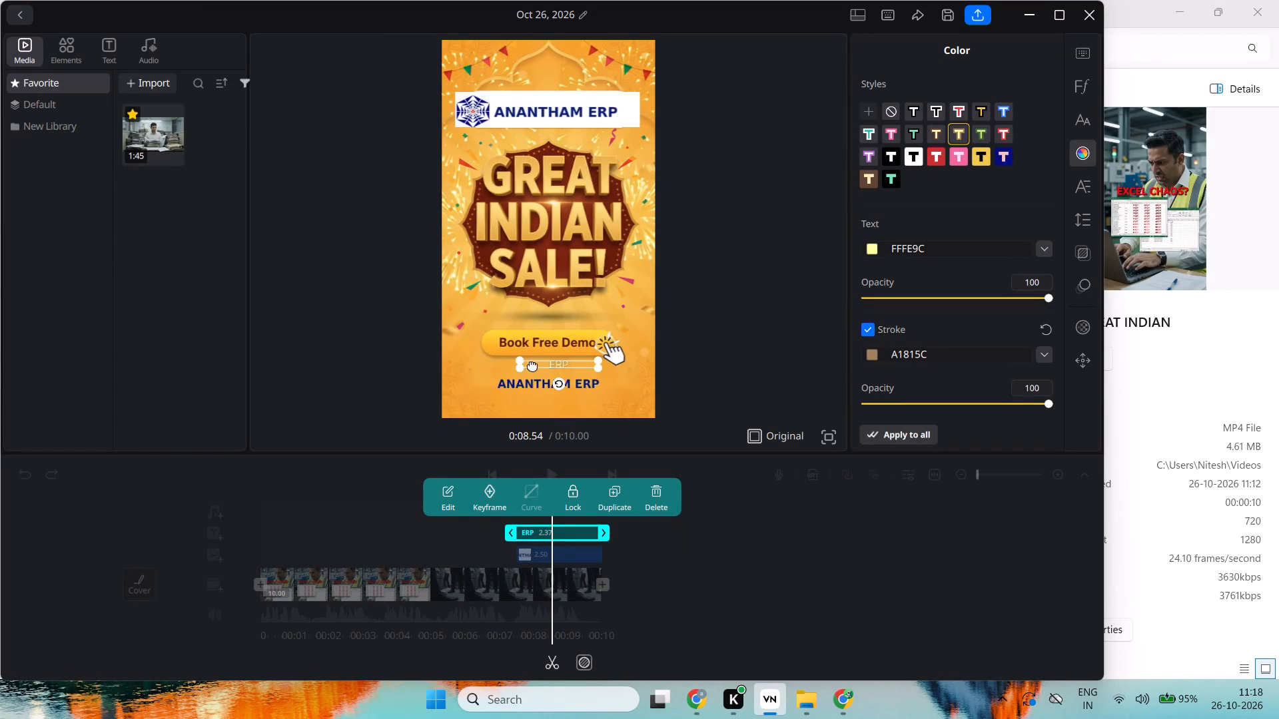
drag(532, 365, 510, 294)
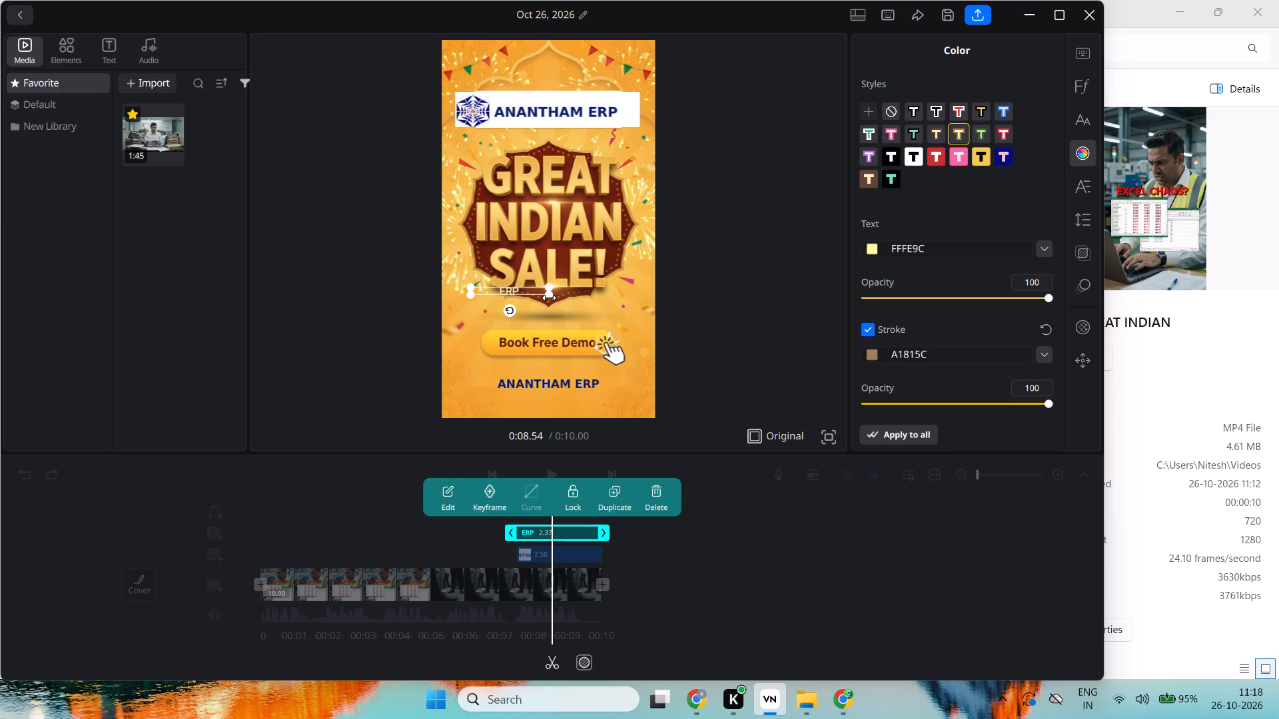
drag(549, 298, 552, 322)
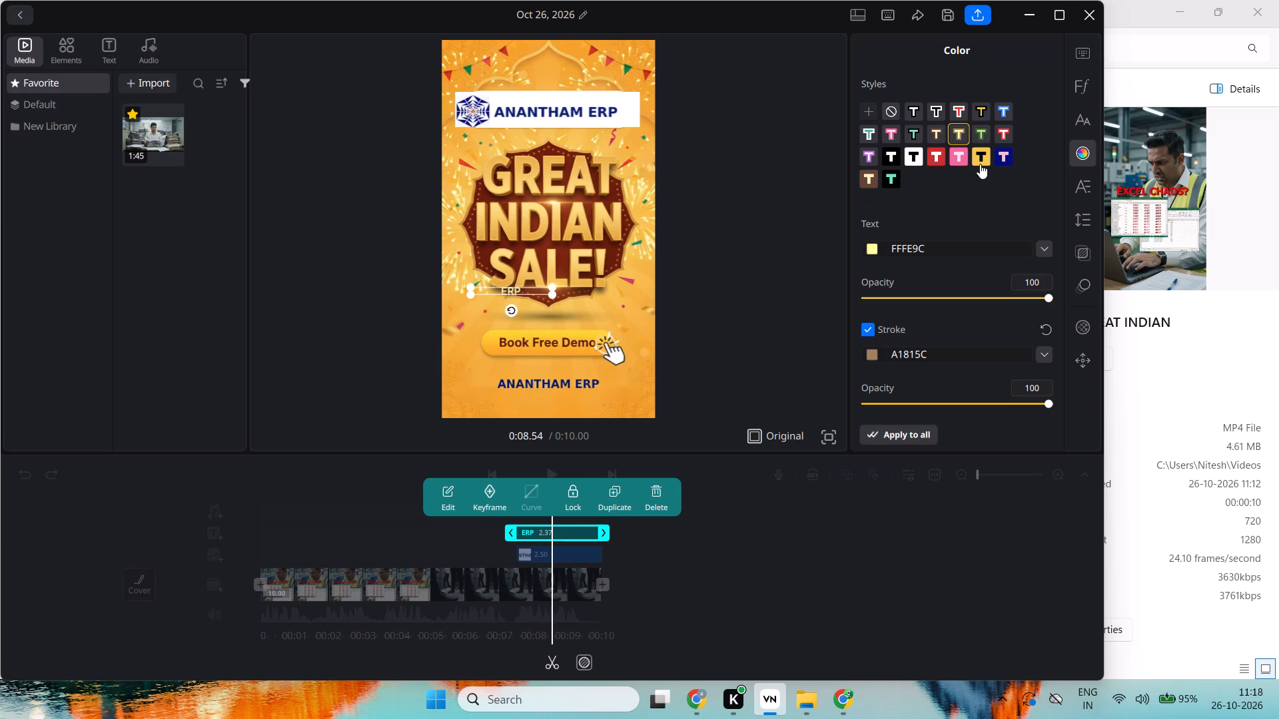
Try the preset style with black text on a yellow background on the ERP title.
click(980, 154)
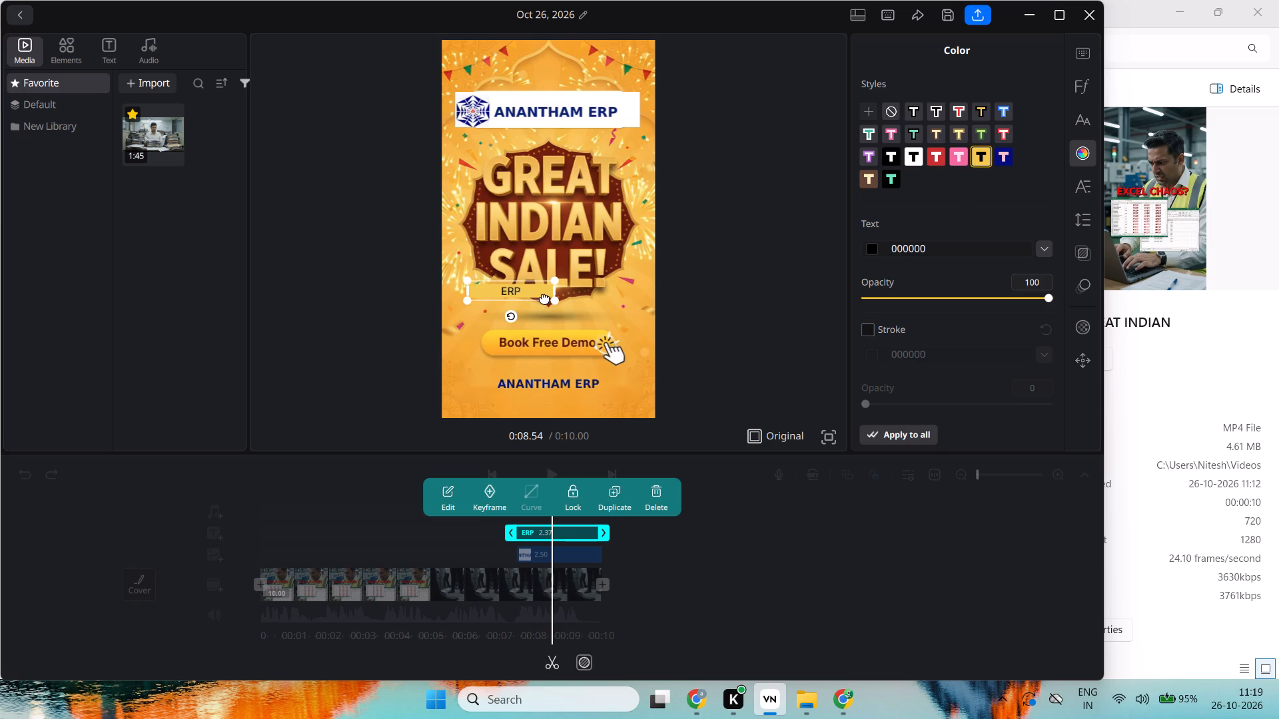
Enlarge the ERP title and narrow its text box to fit closely around the word.
drag(554, 298, 601, 400)
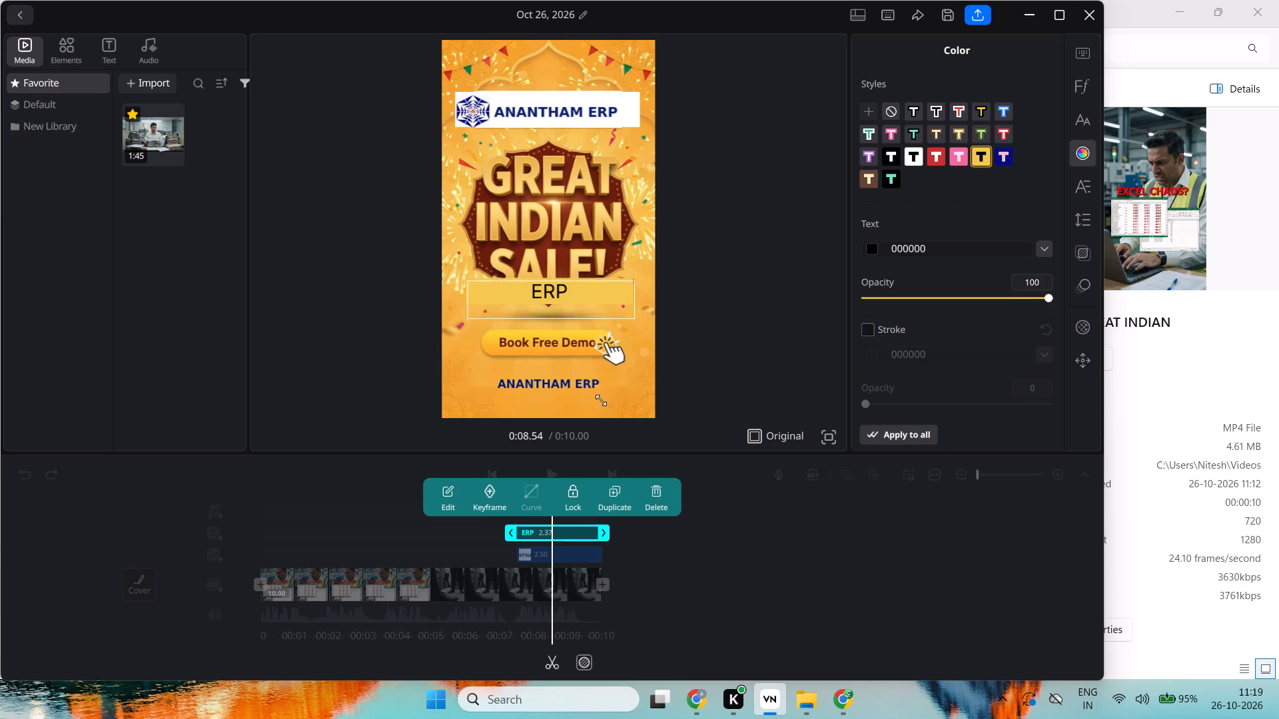
drag(601, 400, 602, 397)
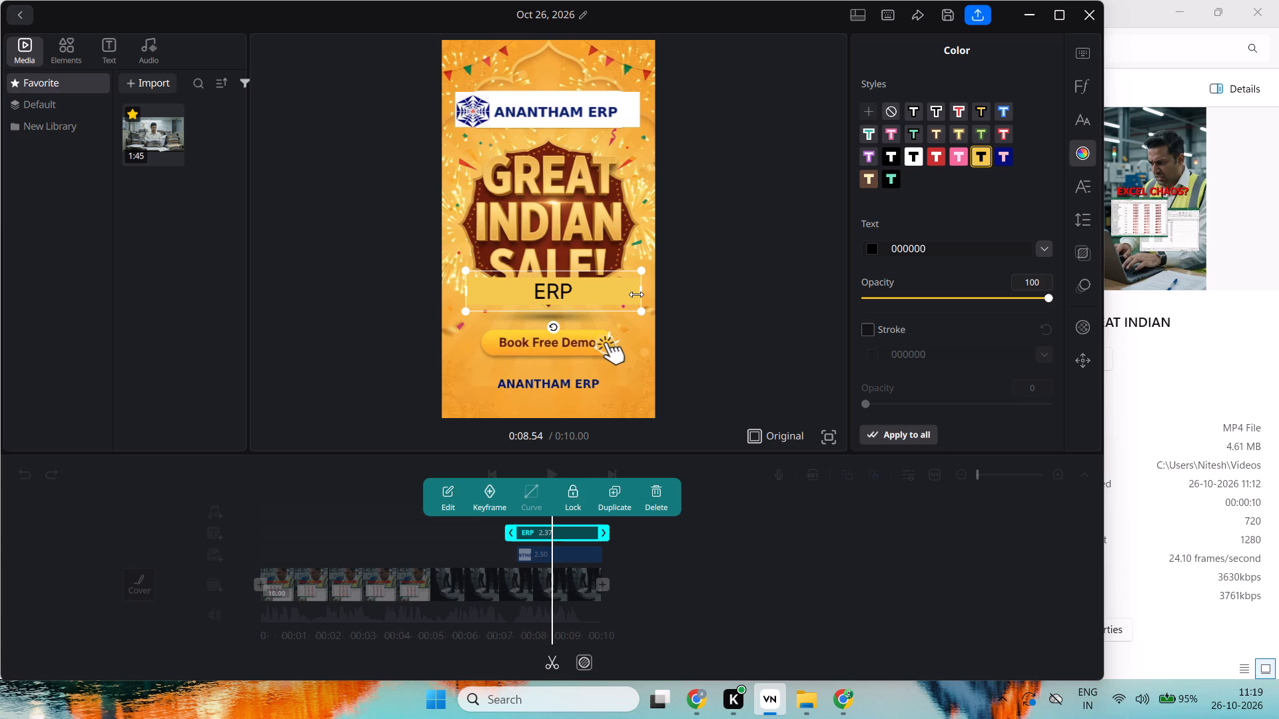
drag(638, 292, 516, 299)
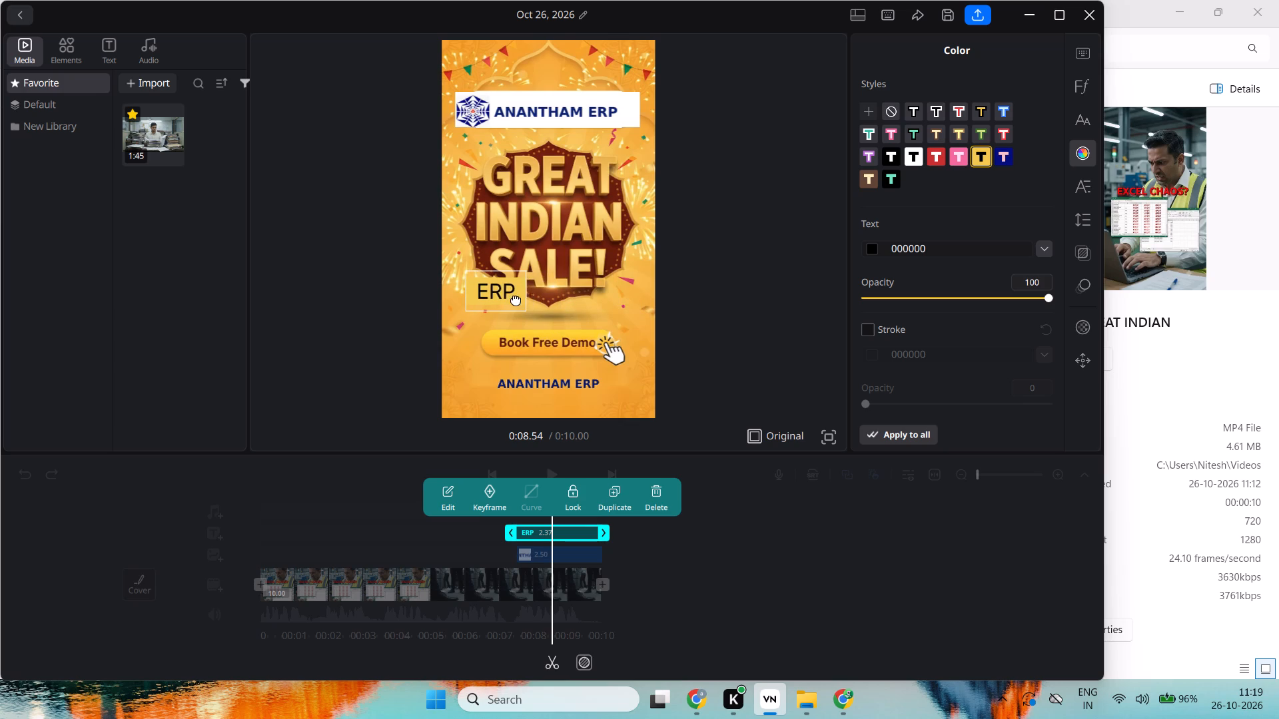
drag(516, 299, 528, 299)
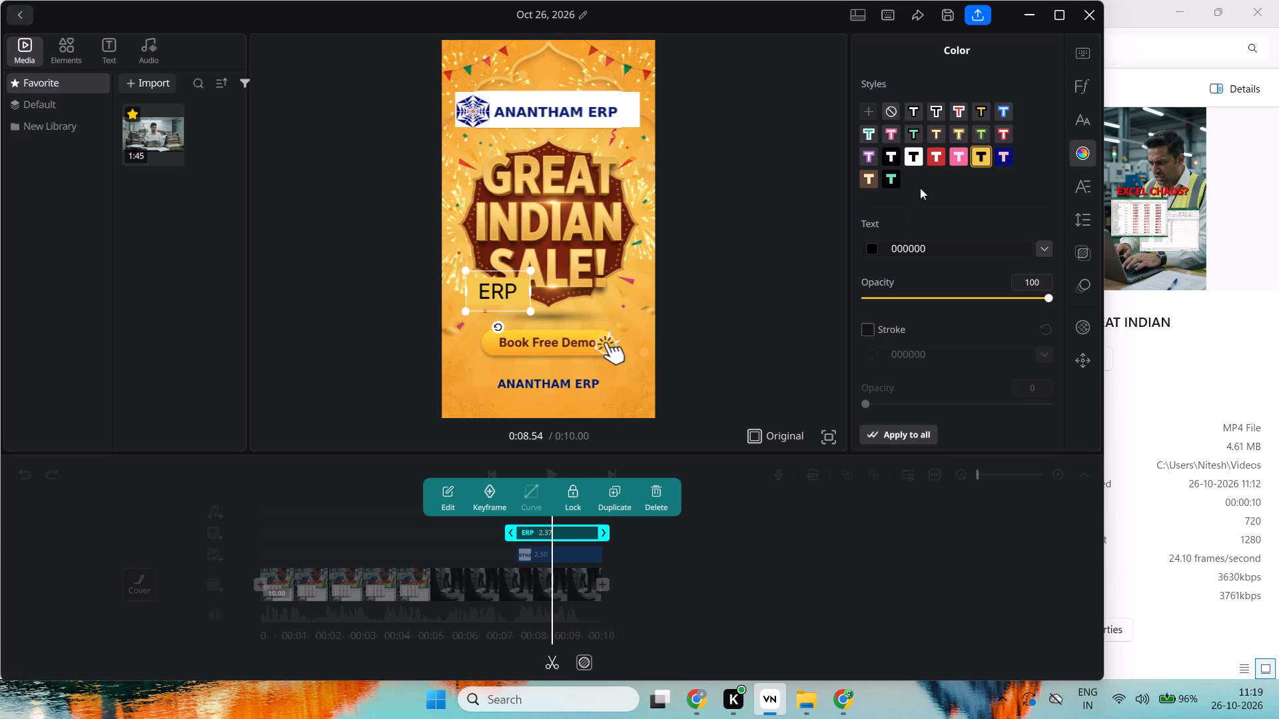
Compare the F2C94C text style with black stroke on the ERP title, and settle on FFFE9C text with A1815C stroke.
click(959, 136)
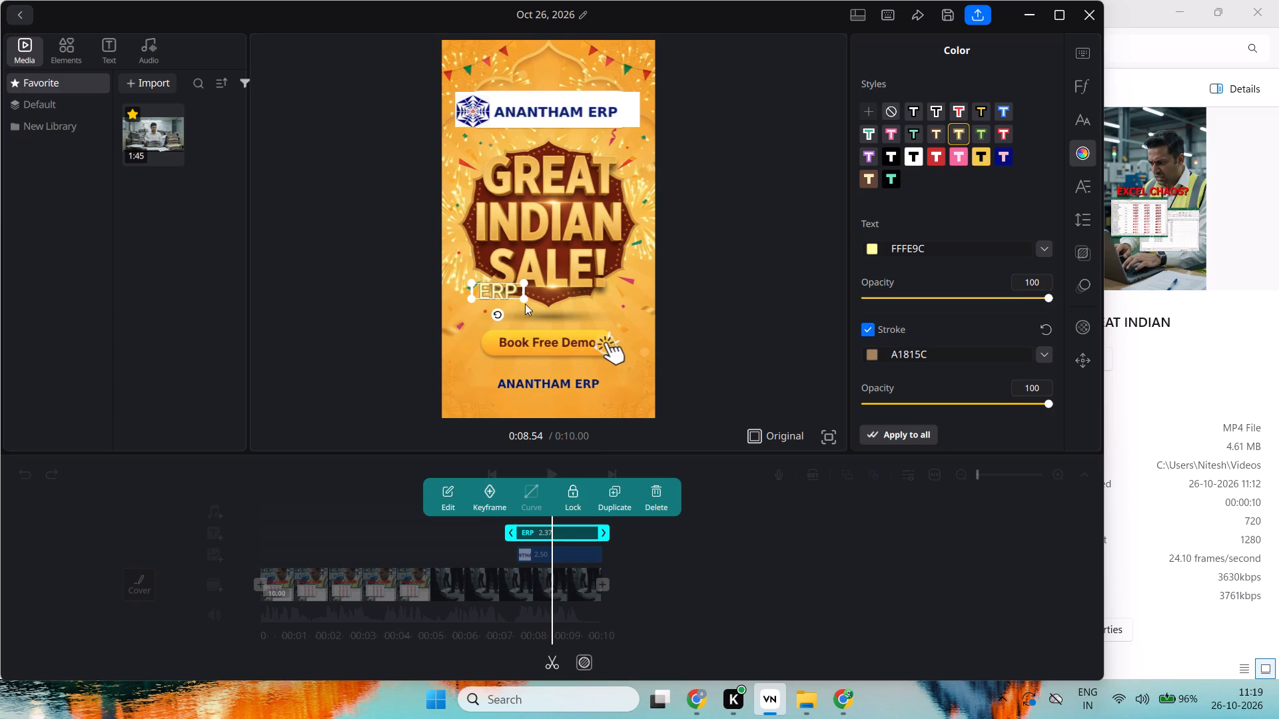
click(983, 109)
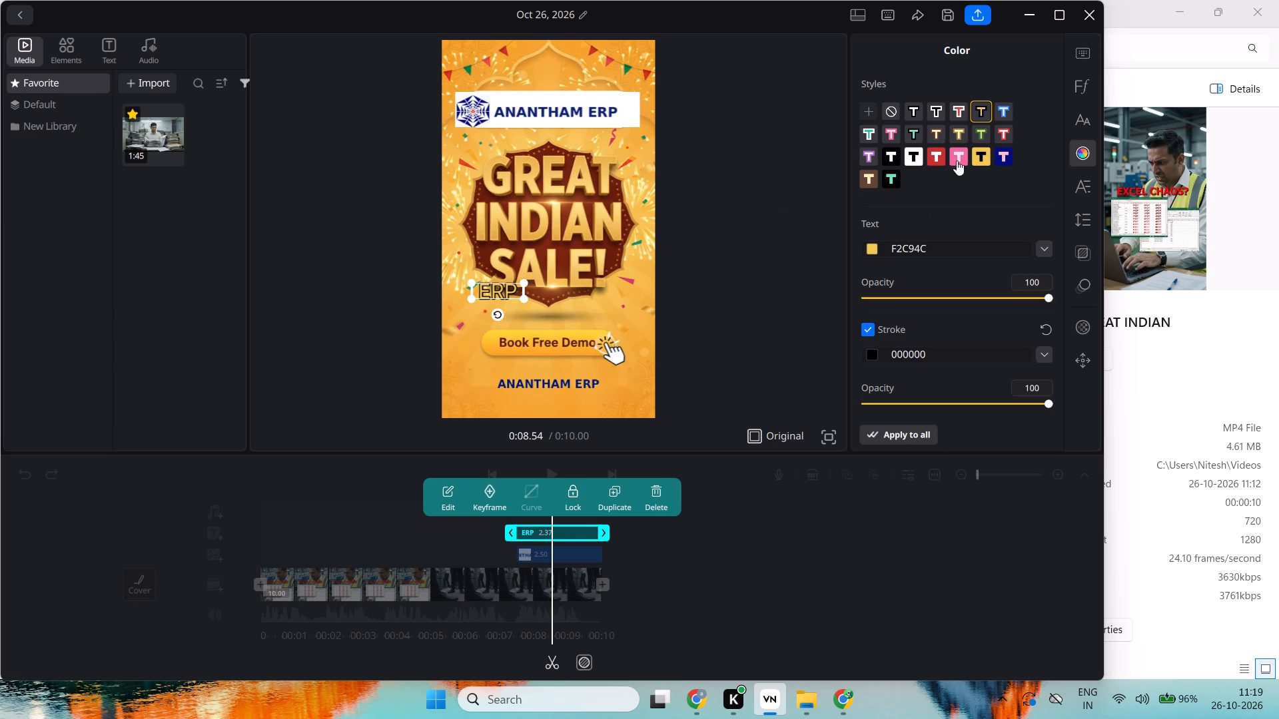
click(955, 130)
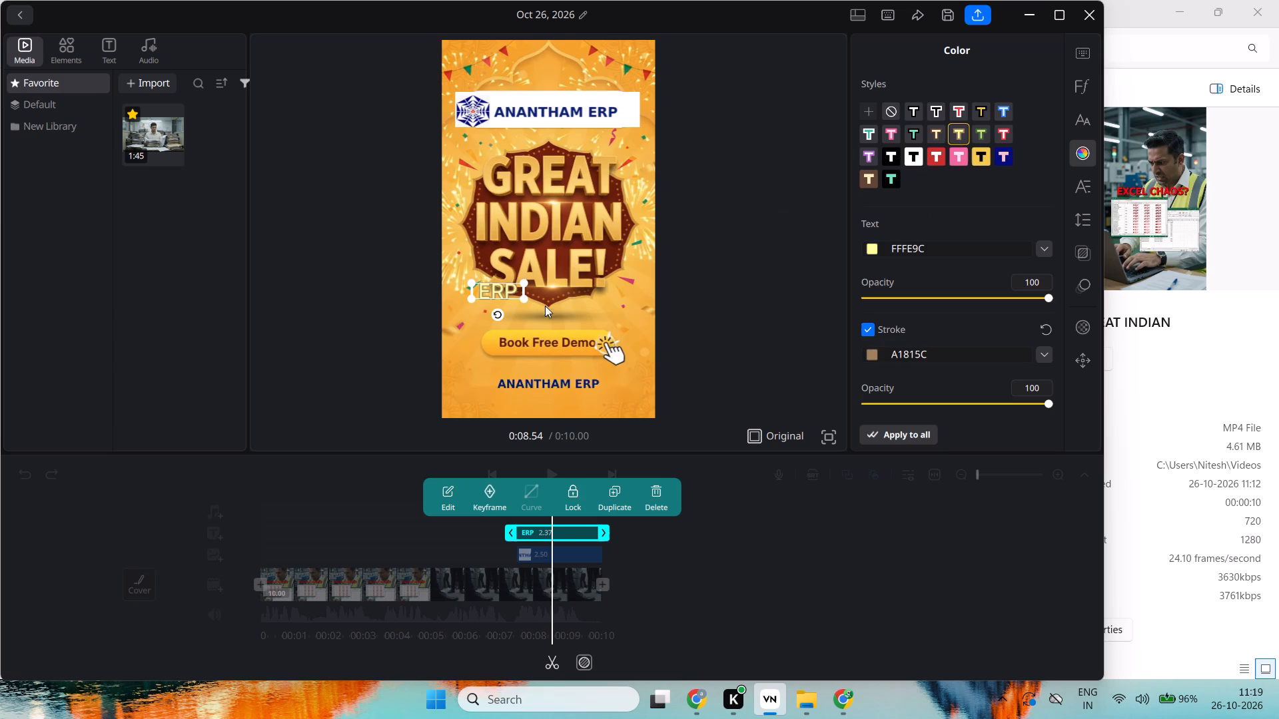
Adjust the ERP title's size and text box so it stays on one line, and place it just before the word SALE!.
drag(524, 299, 556, 355)
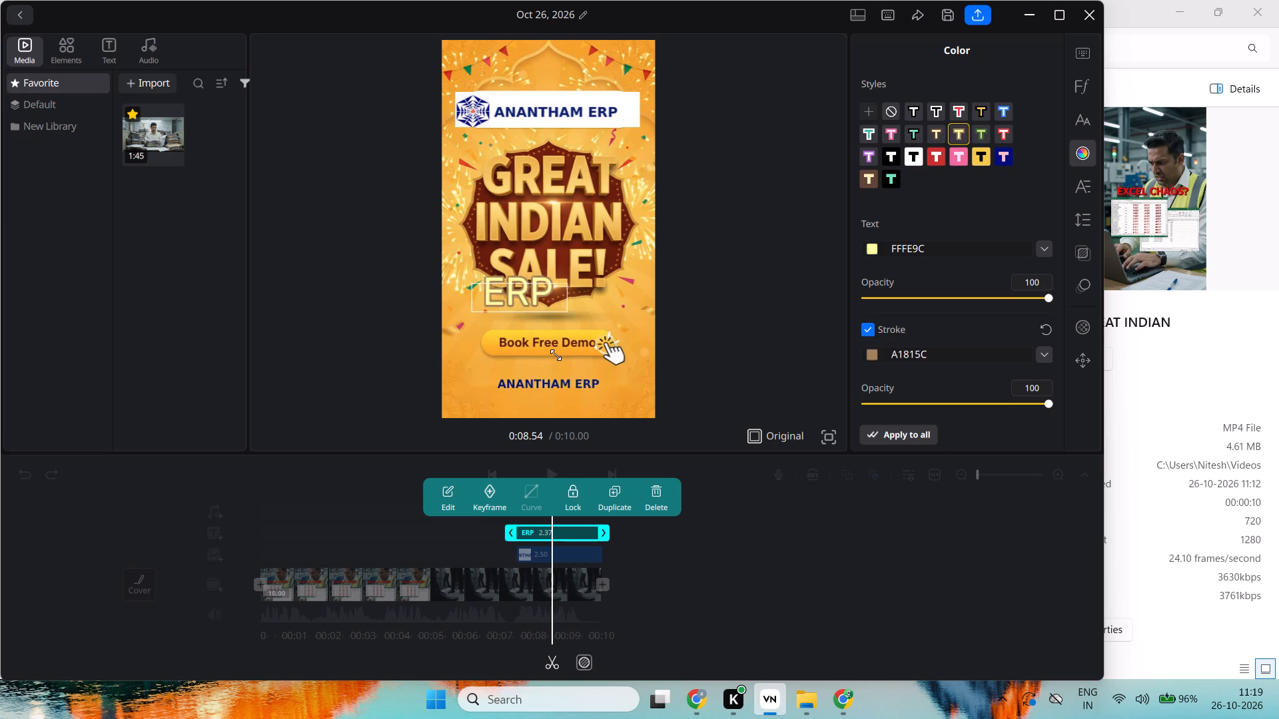
drag(556, 355, 557, 351)
drag(571, 292, 551, 291)
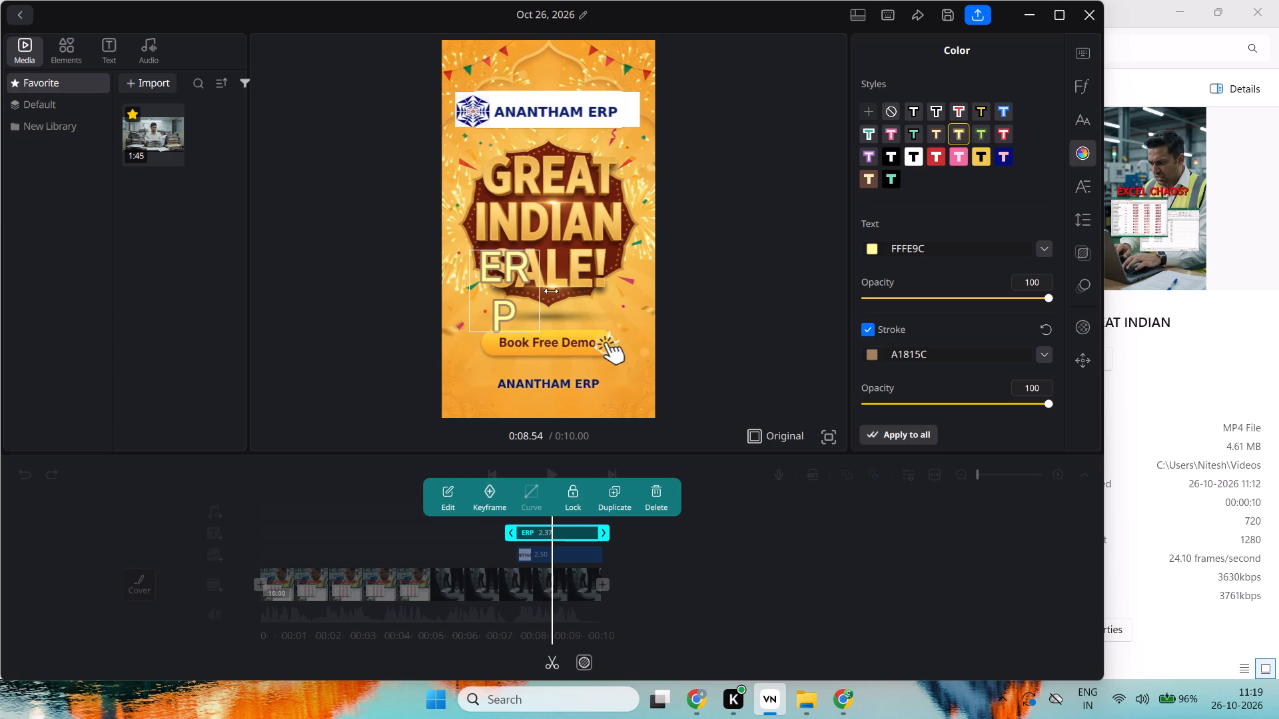
drag(551, 291, 558, 291)
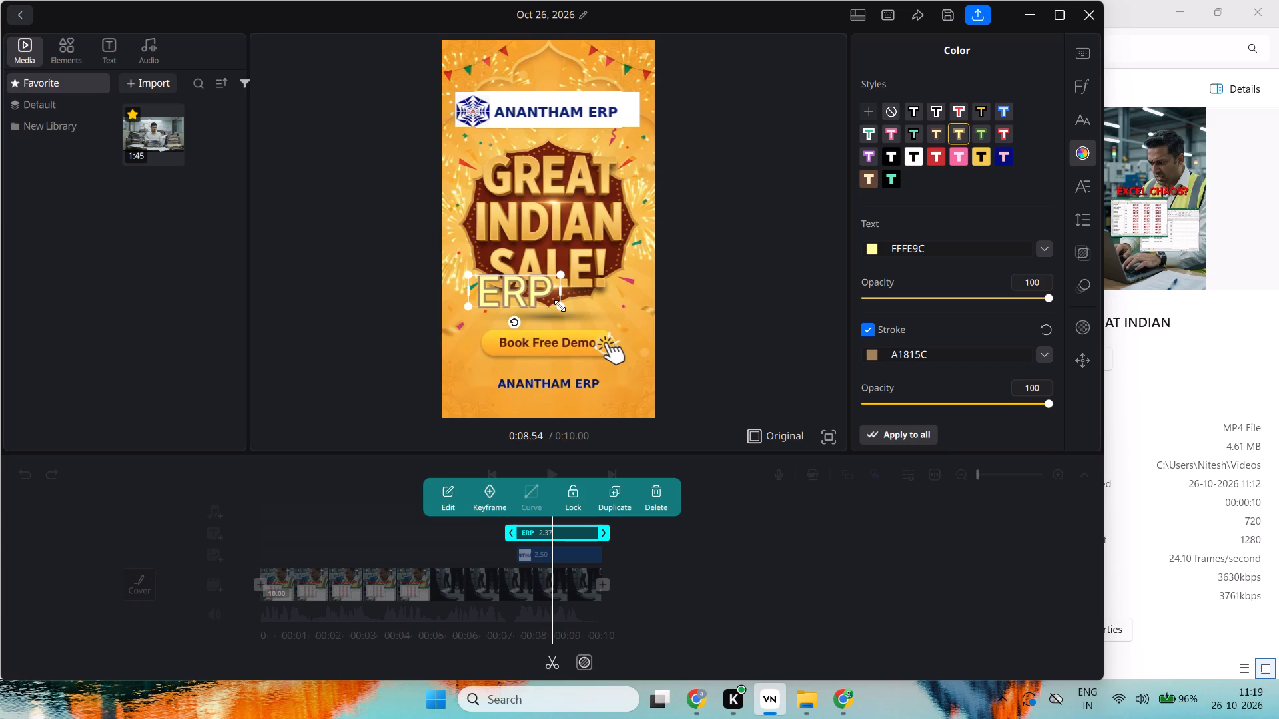
drag(560, 306, 528, 298)
drag(514, 296, 483, 262)
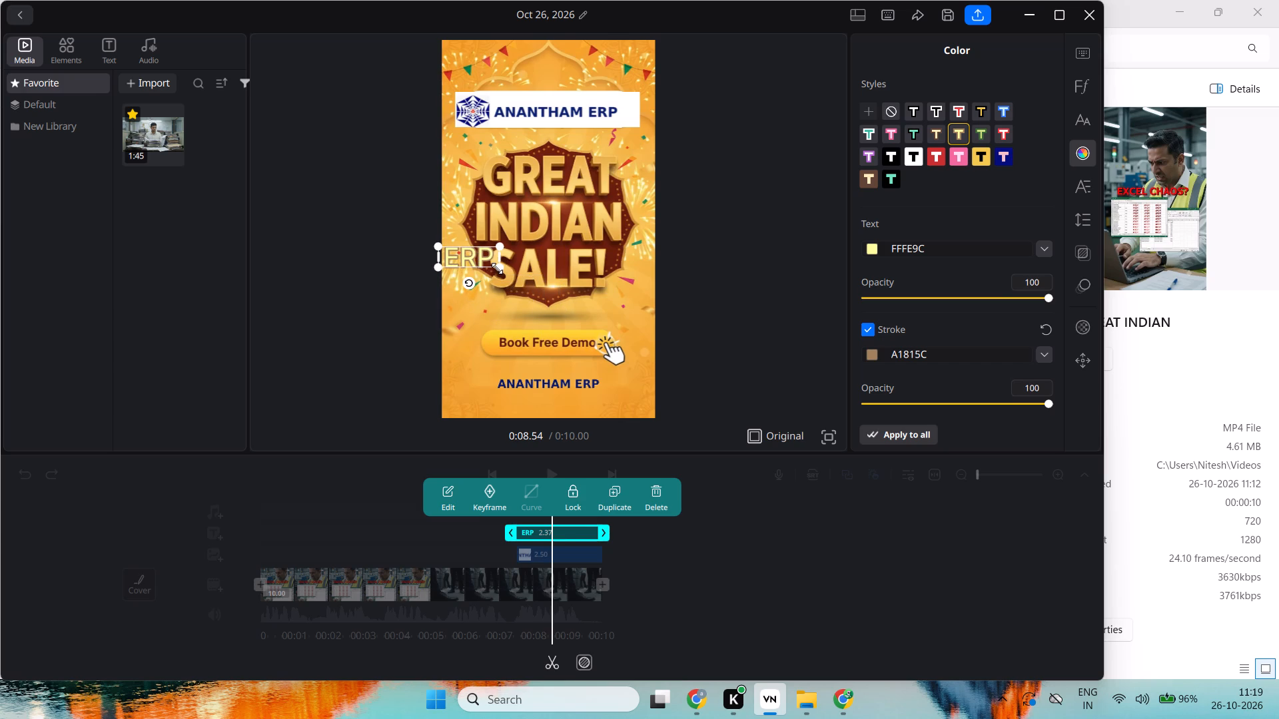
drag(497, 268, 484, 260)
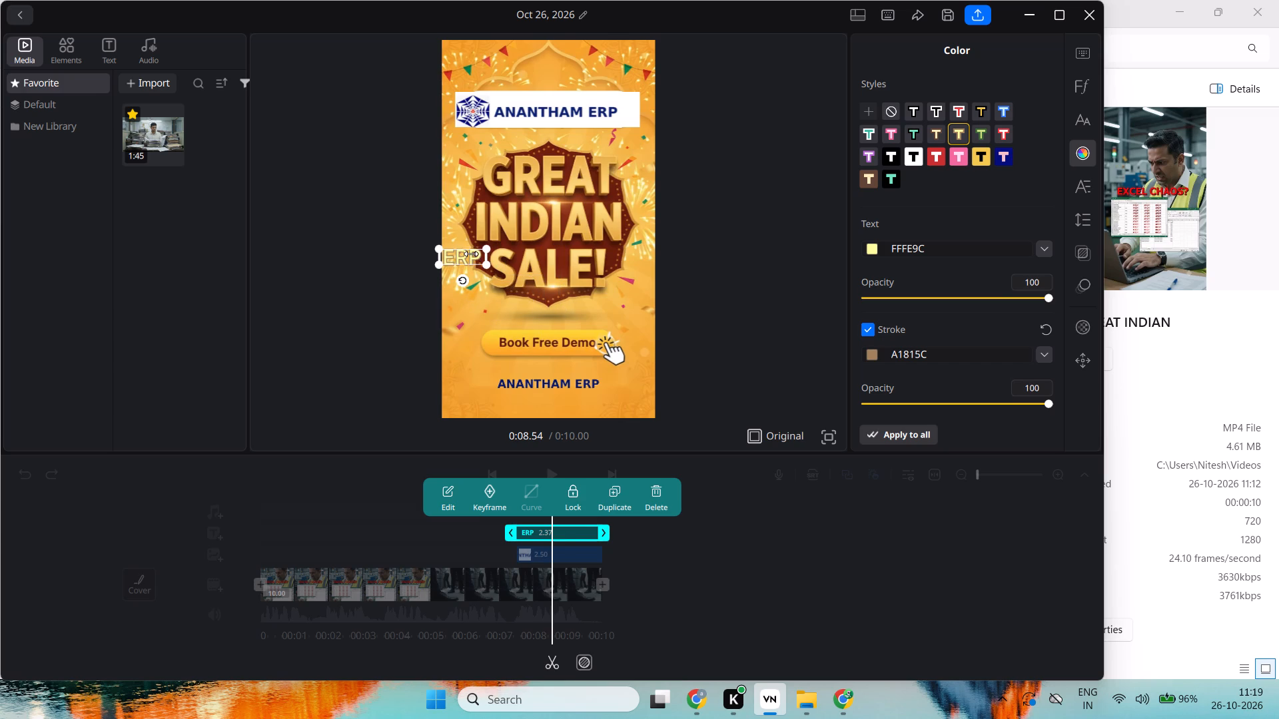
drag(471, 254, 474, 245)
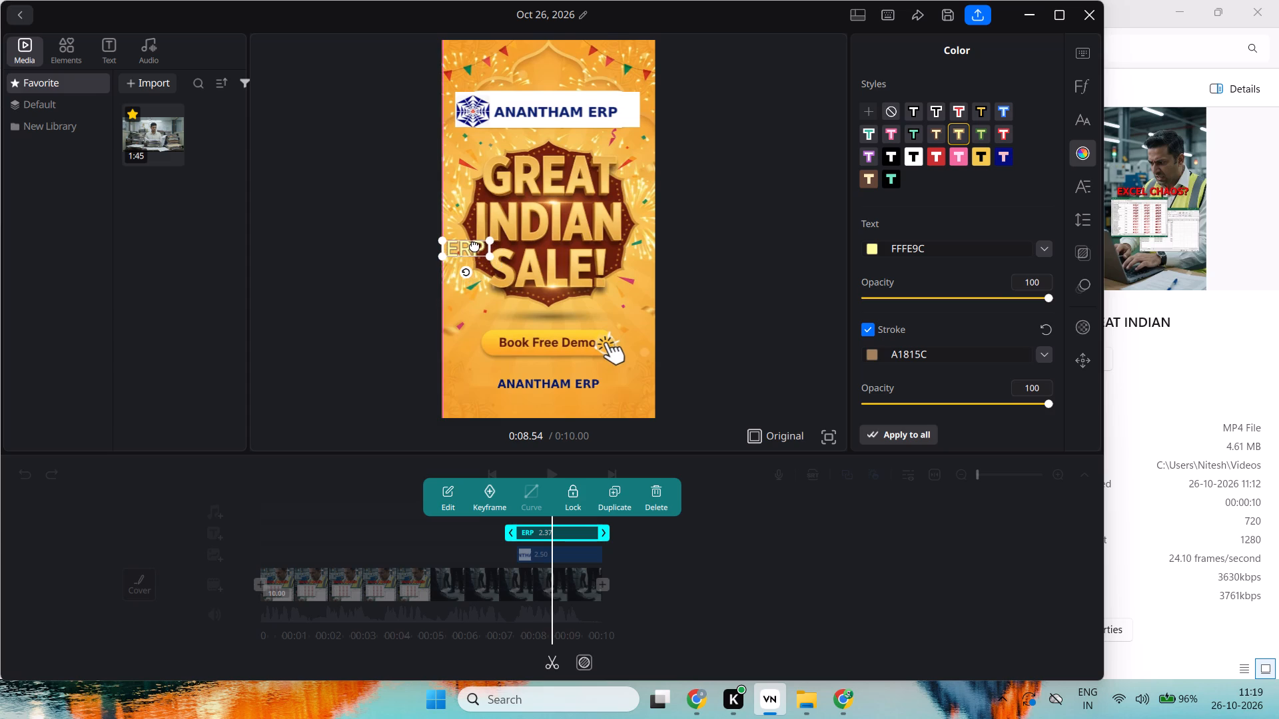
drag(474, 245, 480, 250)
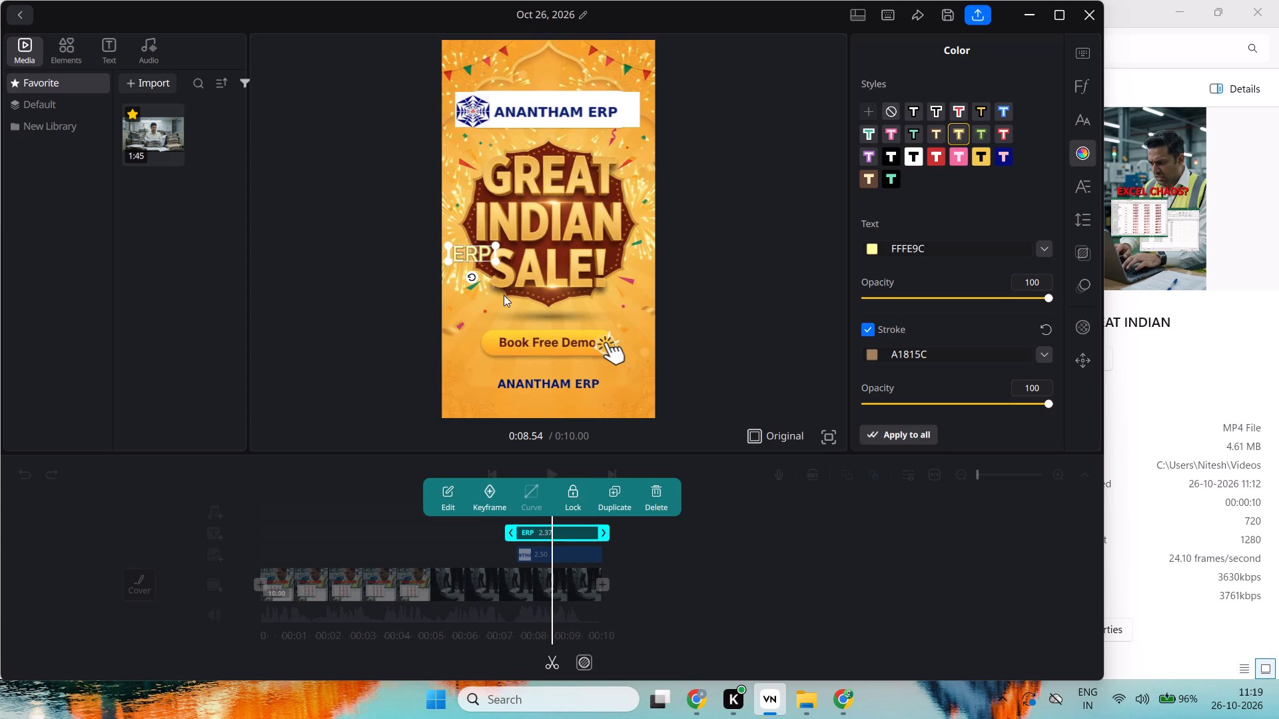
click(504, 298)
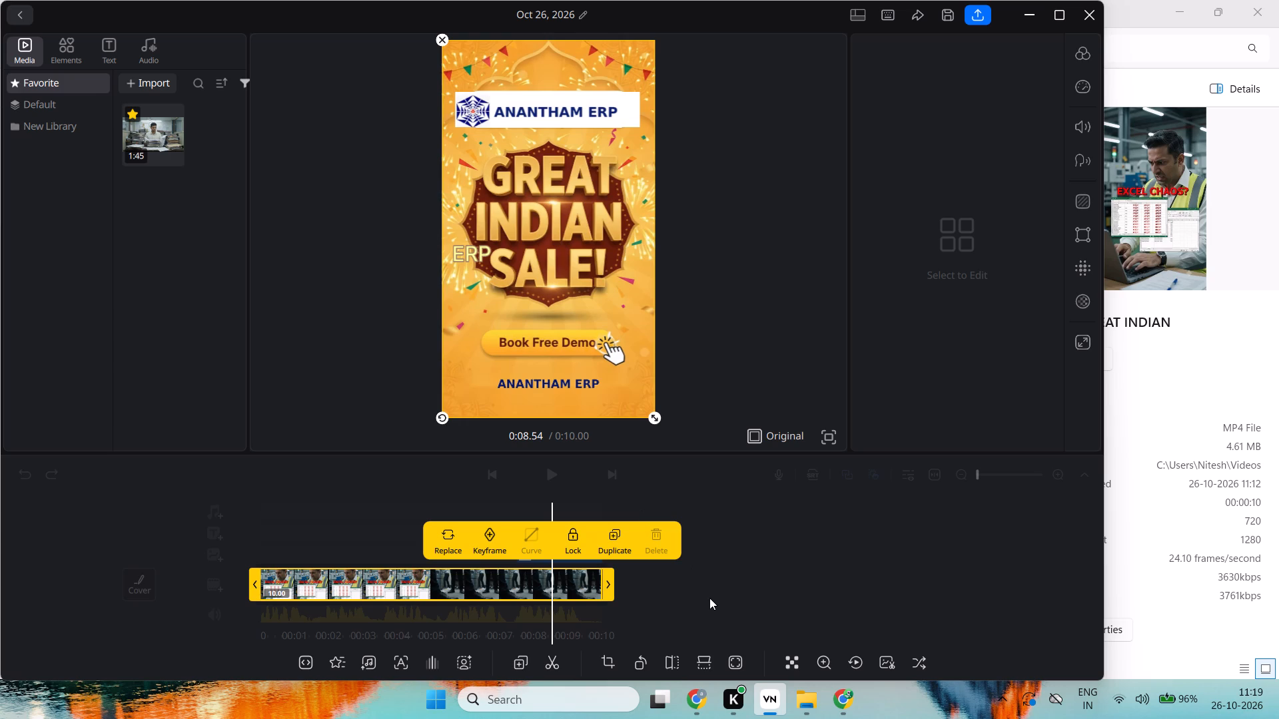
Play back the ending from about 6.6 seconds to check the ERP title over the Great Indian Sale scene.
click(486, 587)
key(space)
key(space)
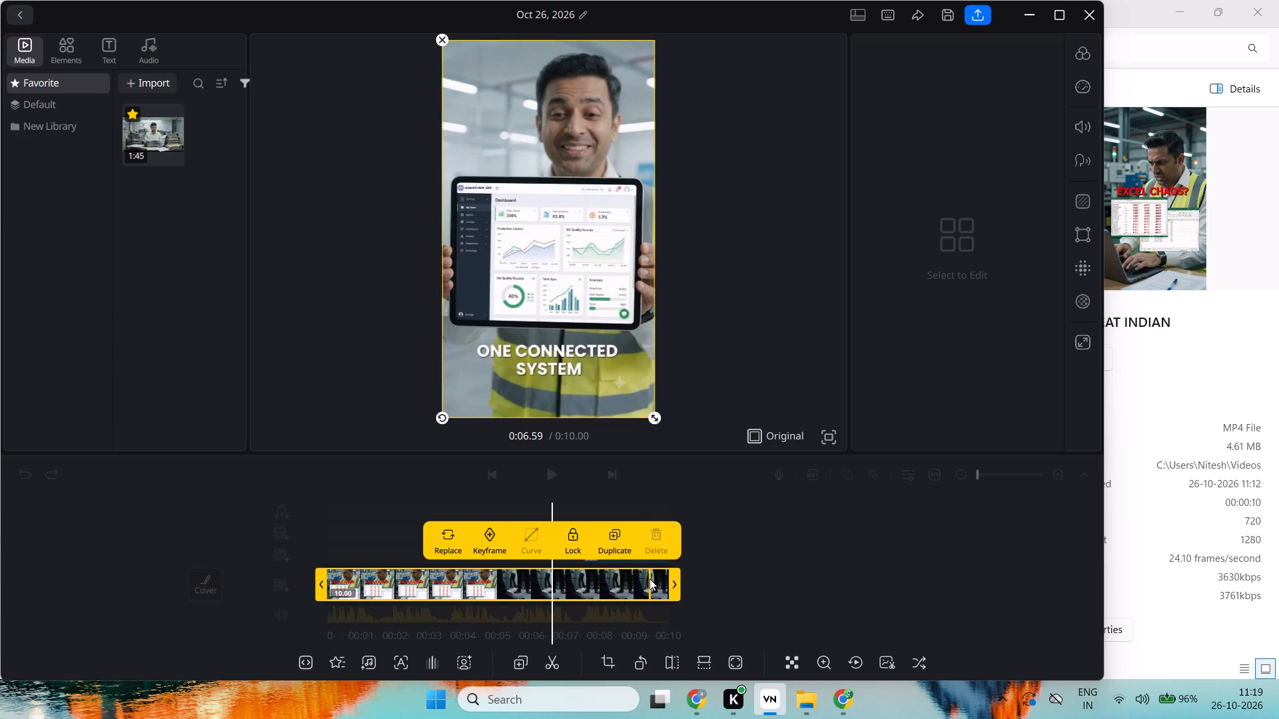
key(space)
key(space)
key(space)
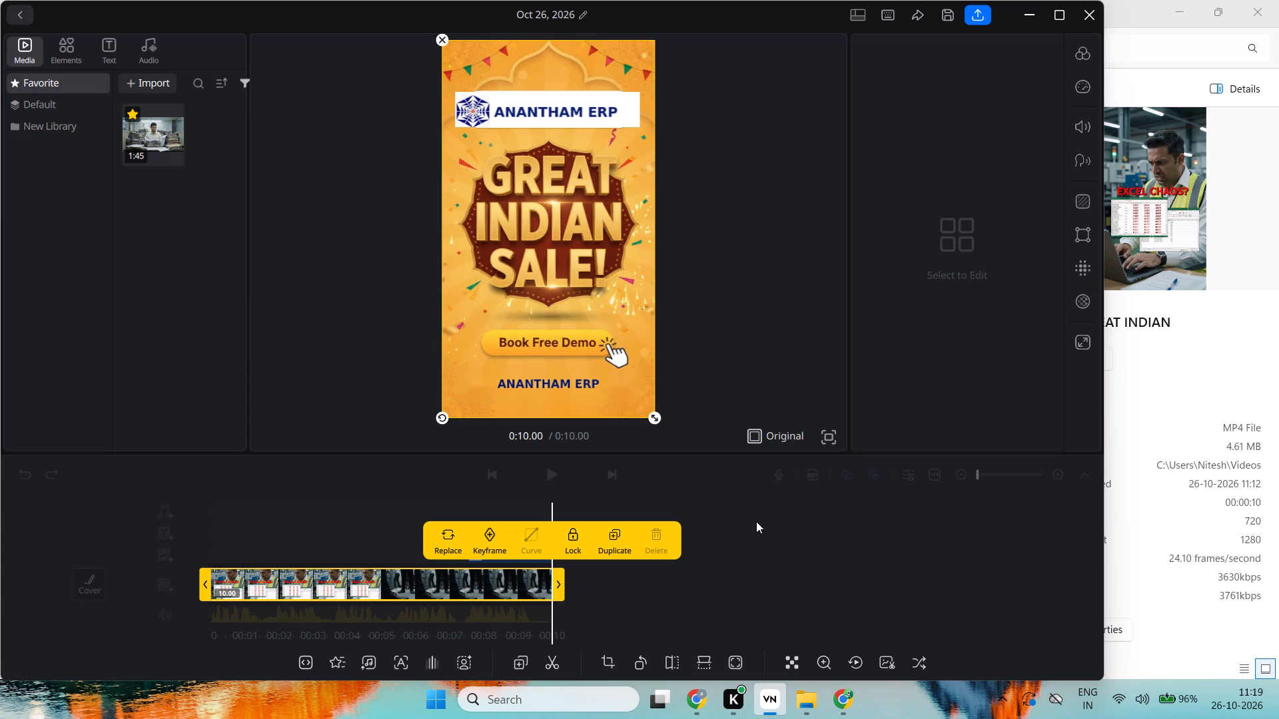
Extend the end of the ERP title to the end of the video at 10.00 seconds, making it 2.50 seconds long.
click(660, 587)
click(534, 535)
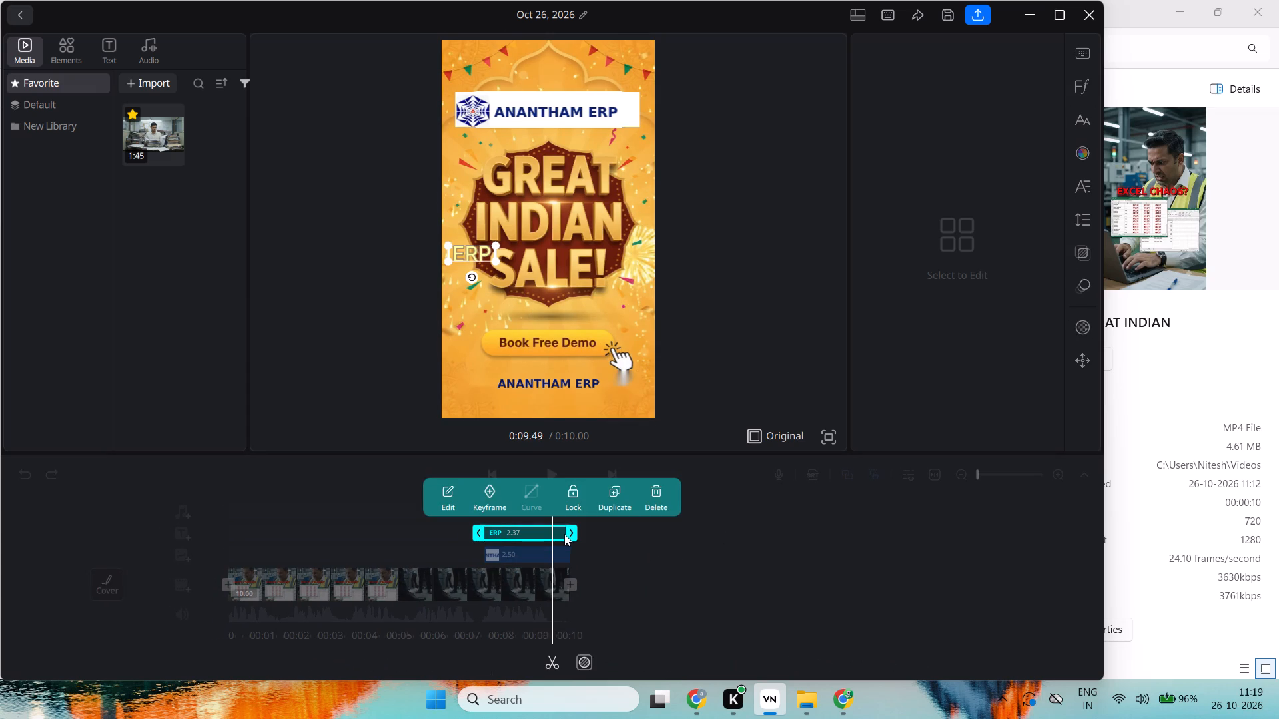
drag(572, 532, 560, 539)
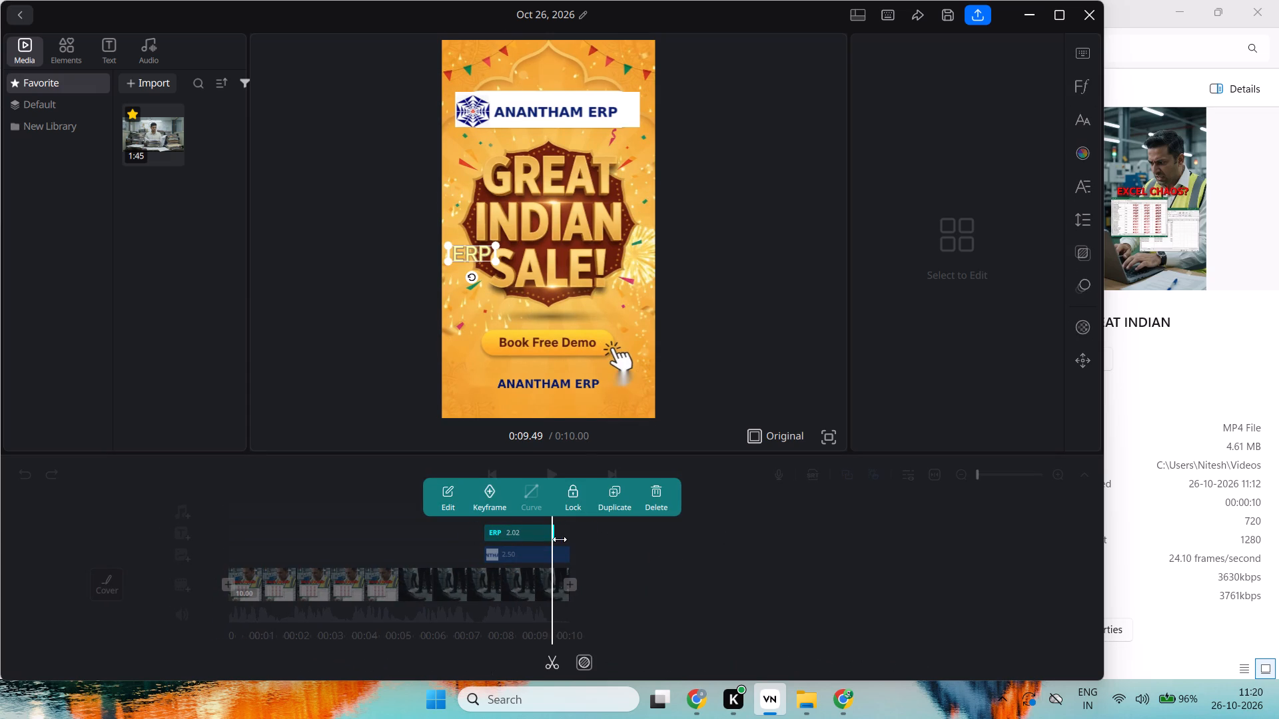
drag(560, 539, 577, 541)
click(622, 549)
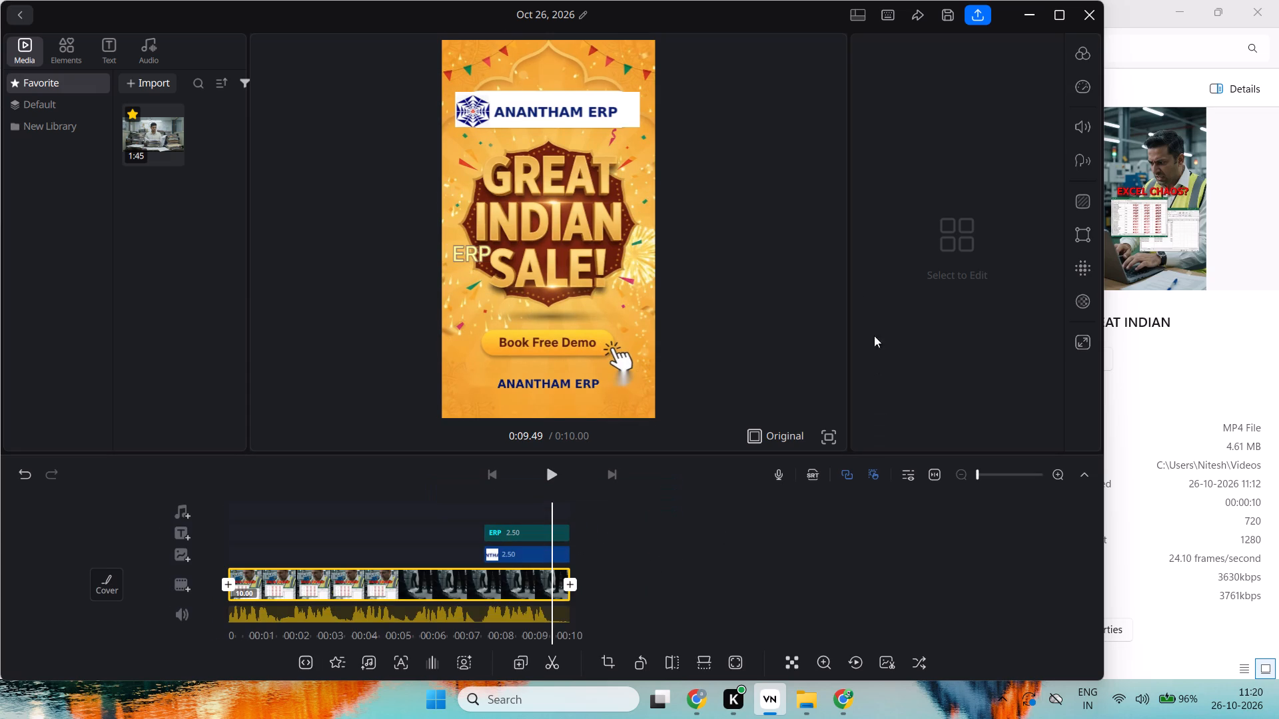
Export the video to the Videos folder with automatic quality at 720p and 24 fps.
click(985, 13)
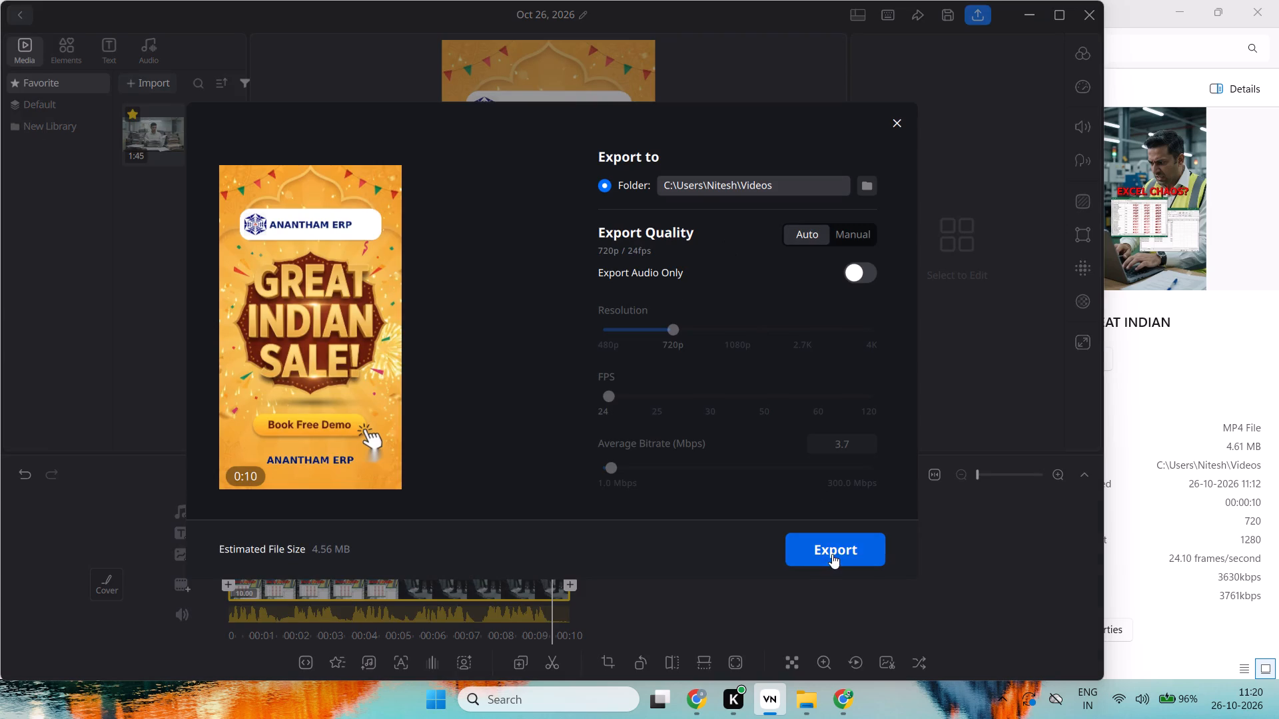
click(832, 554)
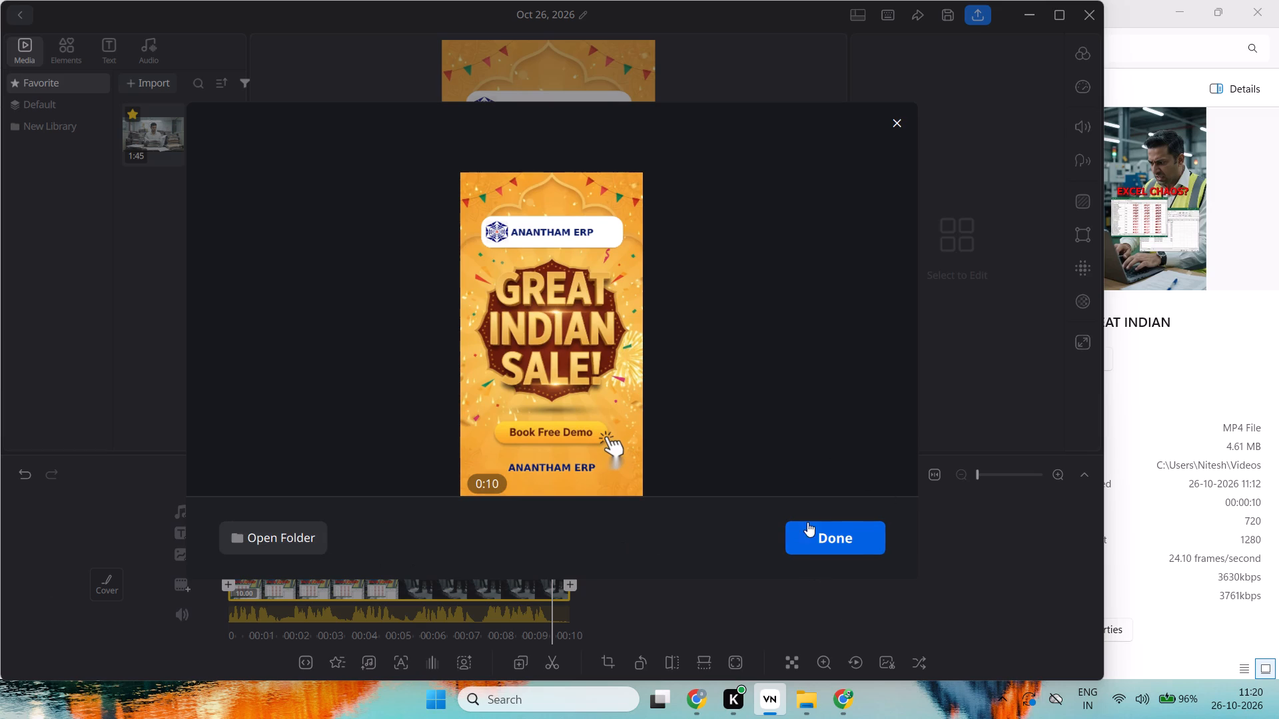
Open the export's folder in File Explorer and rename the newly exported video as GREAT INDIAN 2.
click(315, 531)
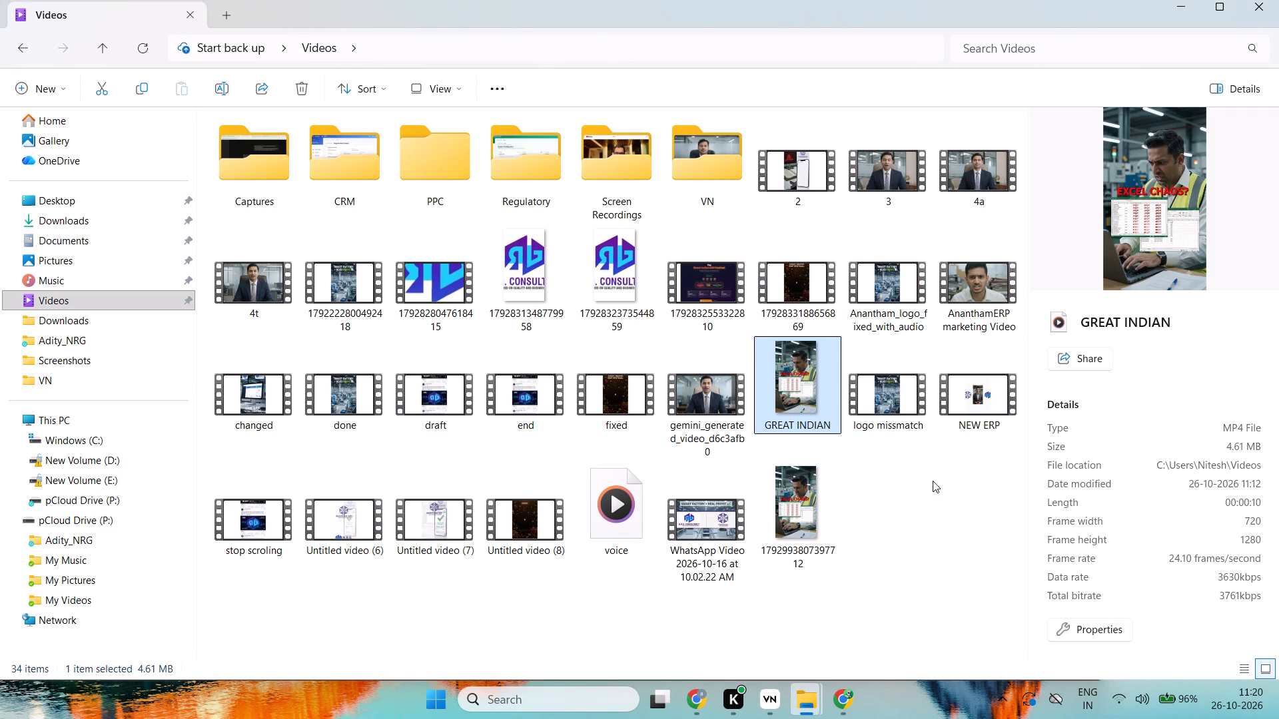
click(977, 518)
click(815, 396)
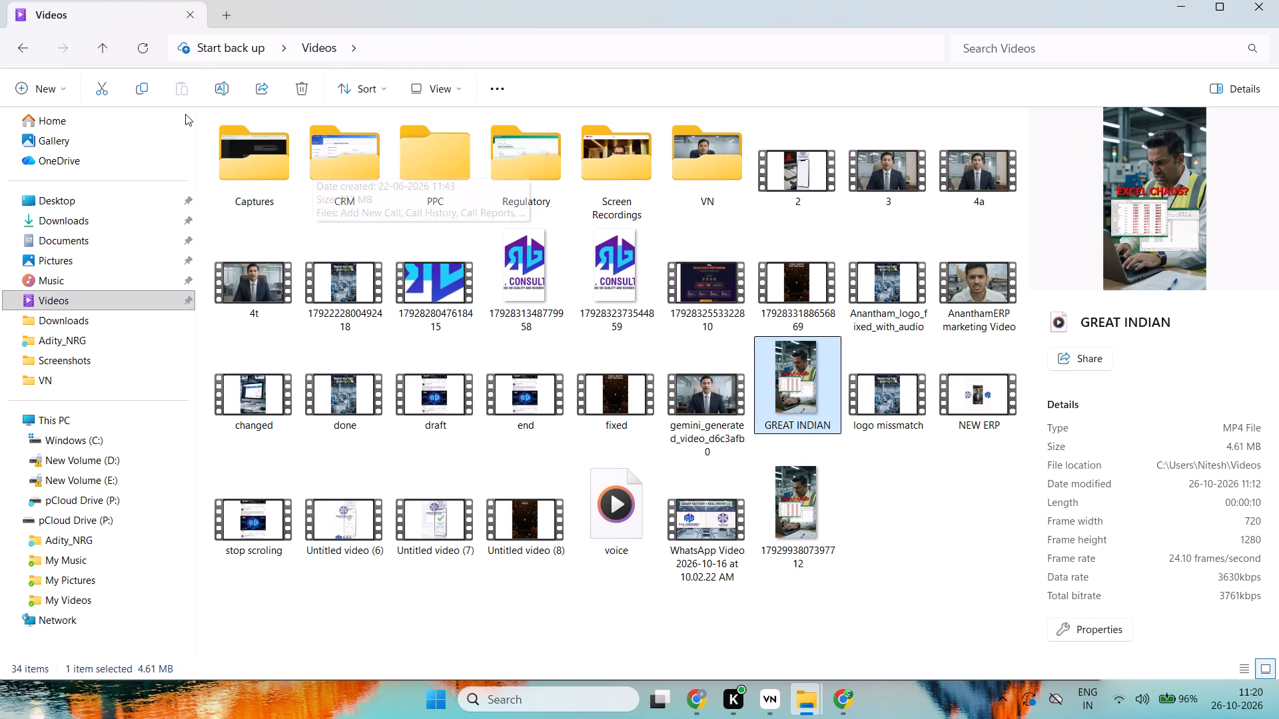
click(140, 55)
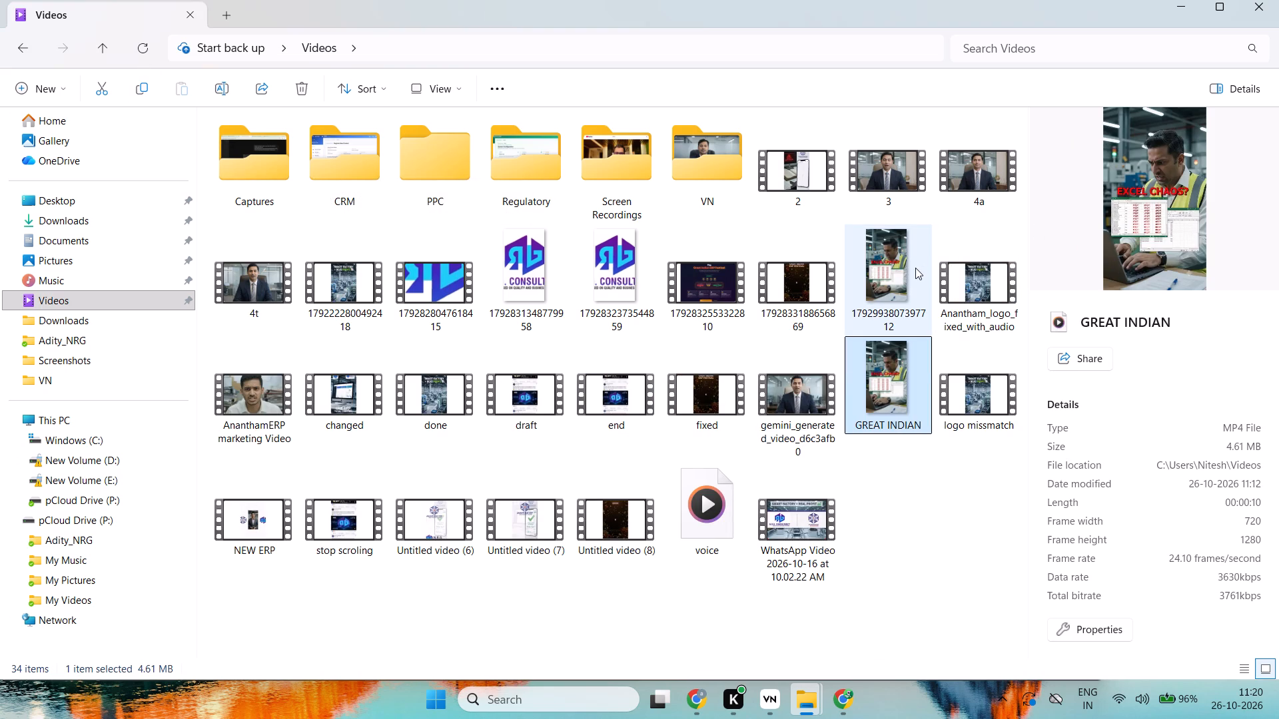
click(899, 311)
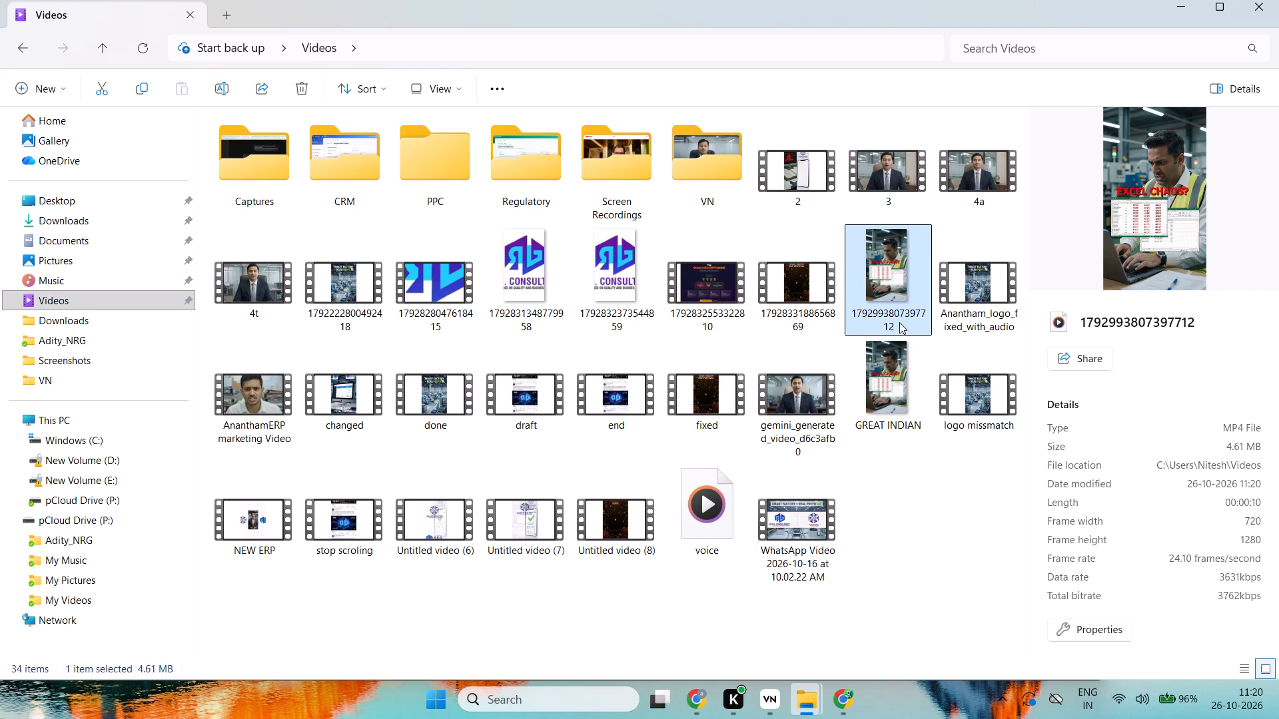
click(897, 320)
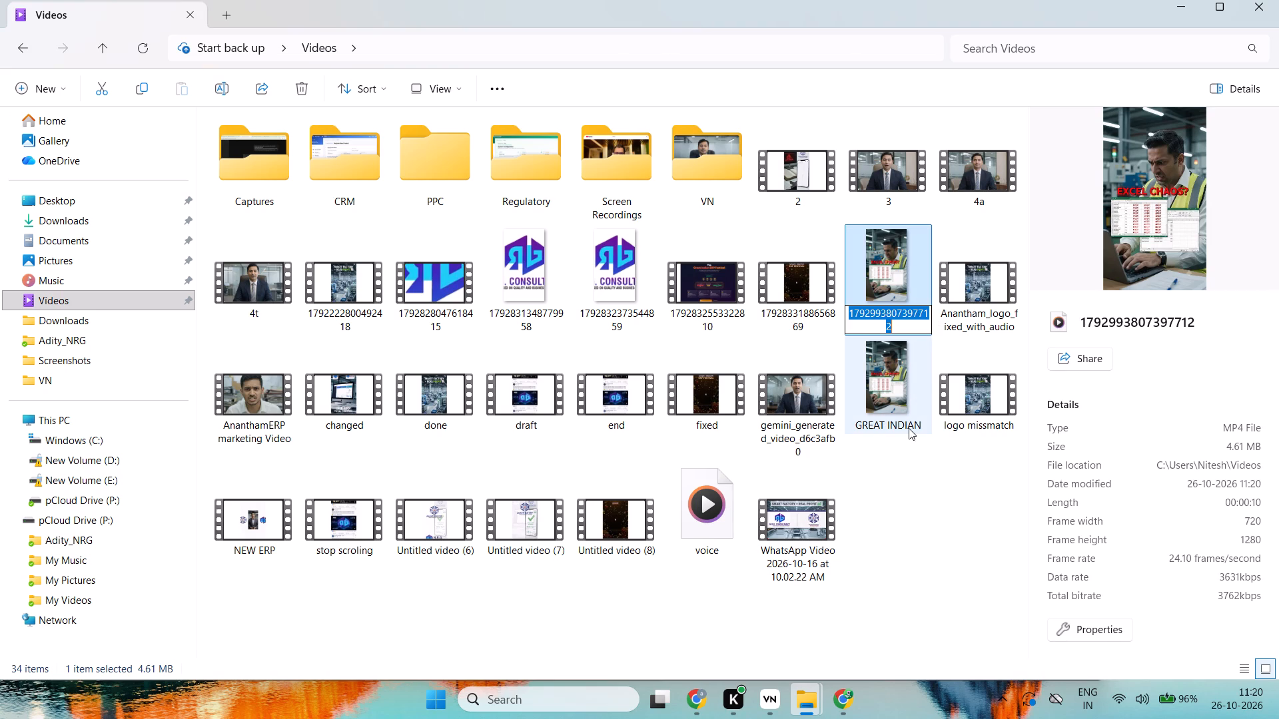
click(893, 428)
click(893, 427)
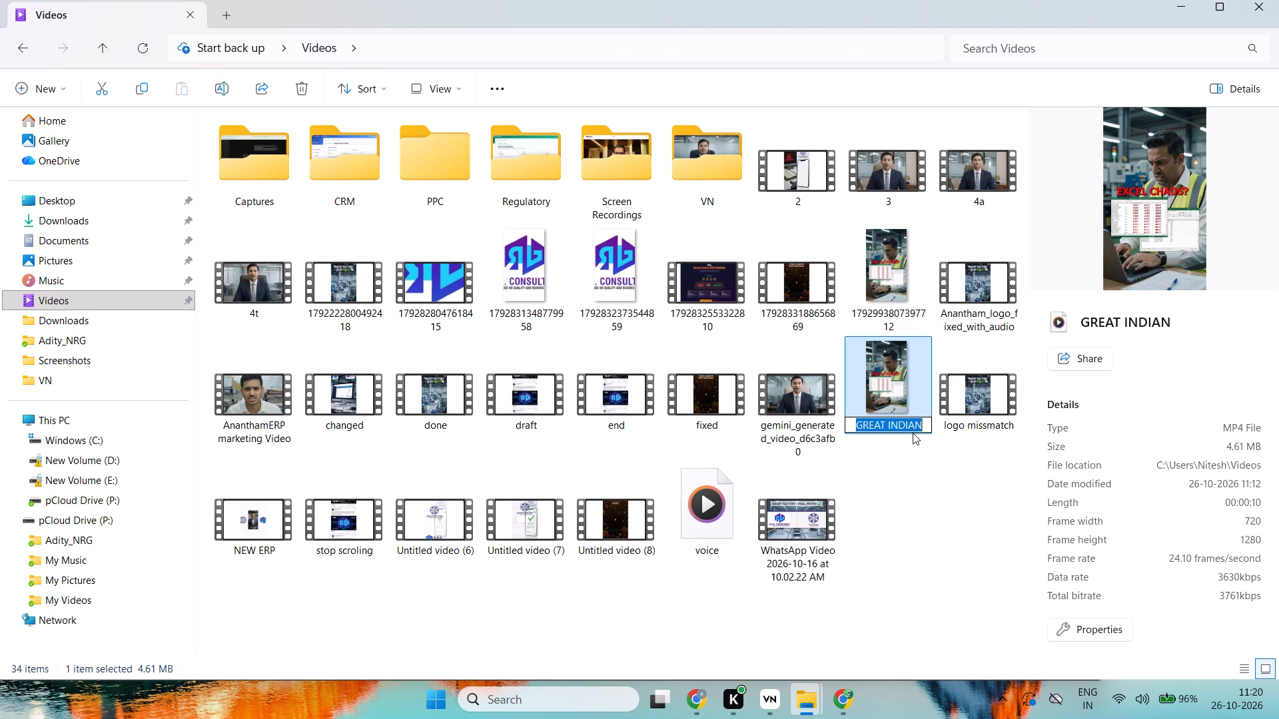
key(ctrl+c)
click(888, 315)
click(888, 315)
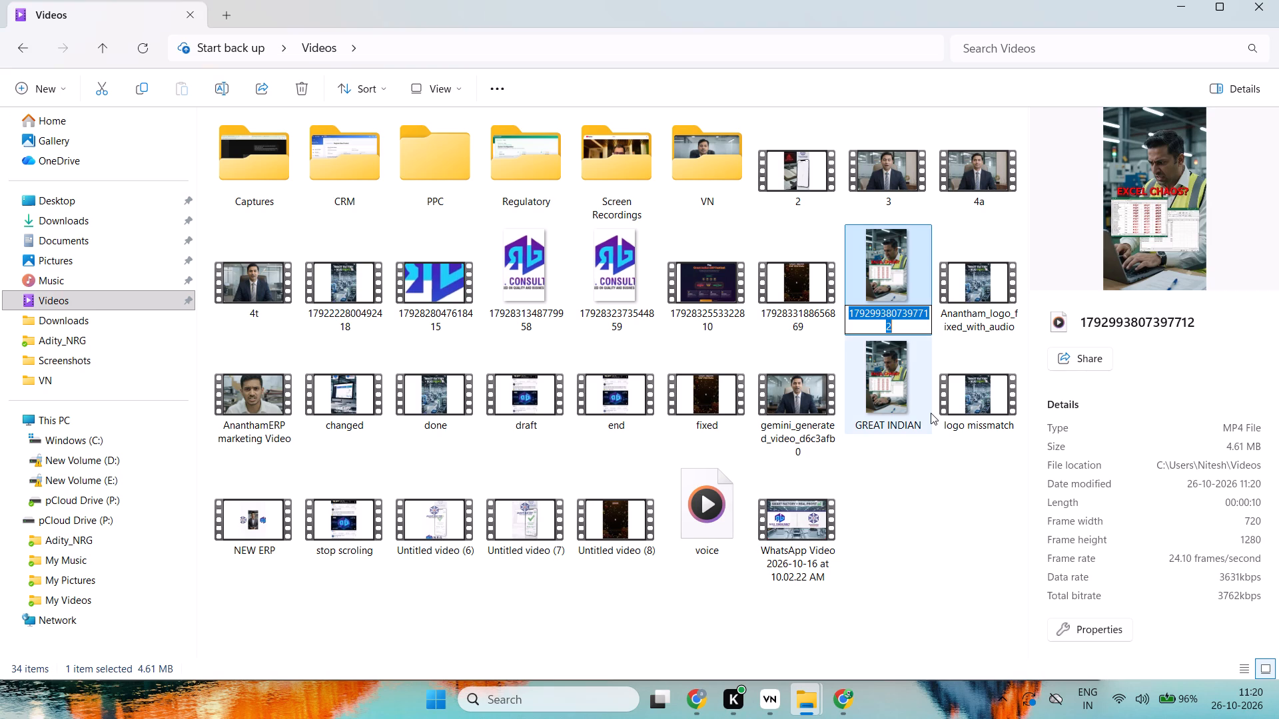
key(ctrl+v)
key(space)
text(2)
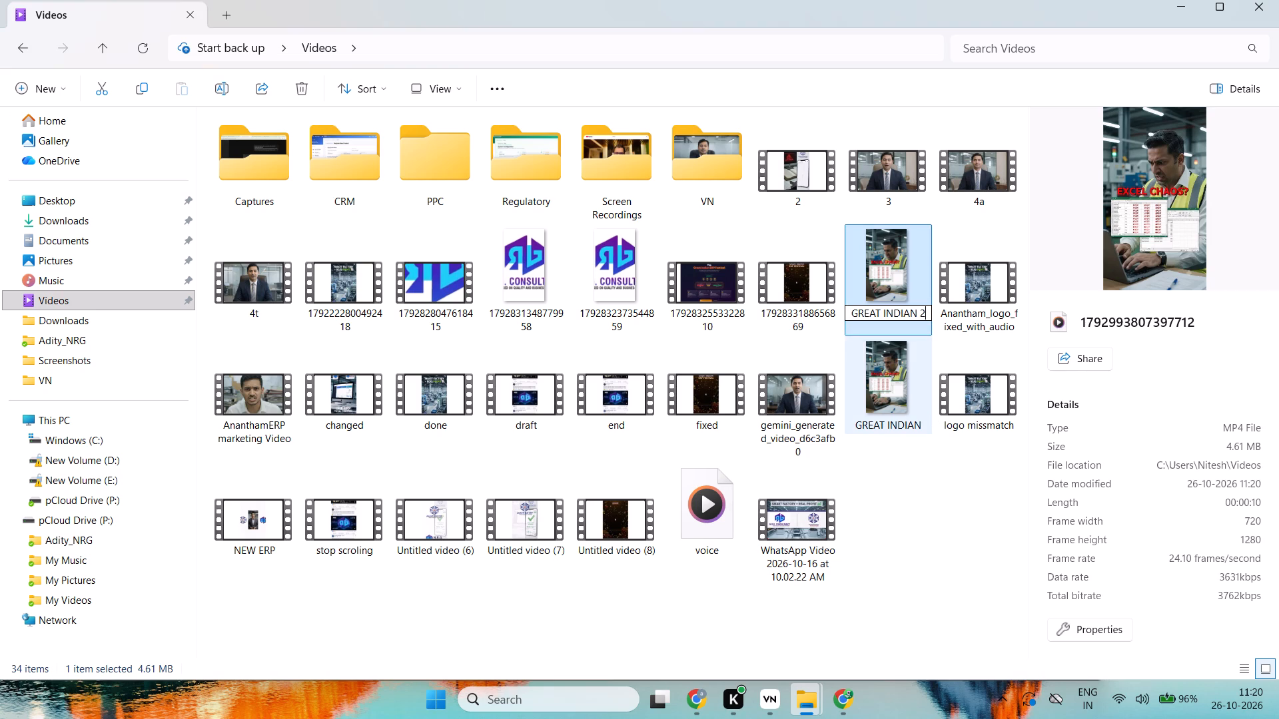
click(910, 437)
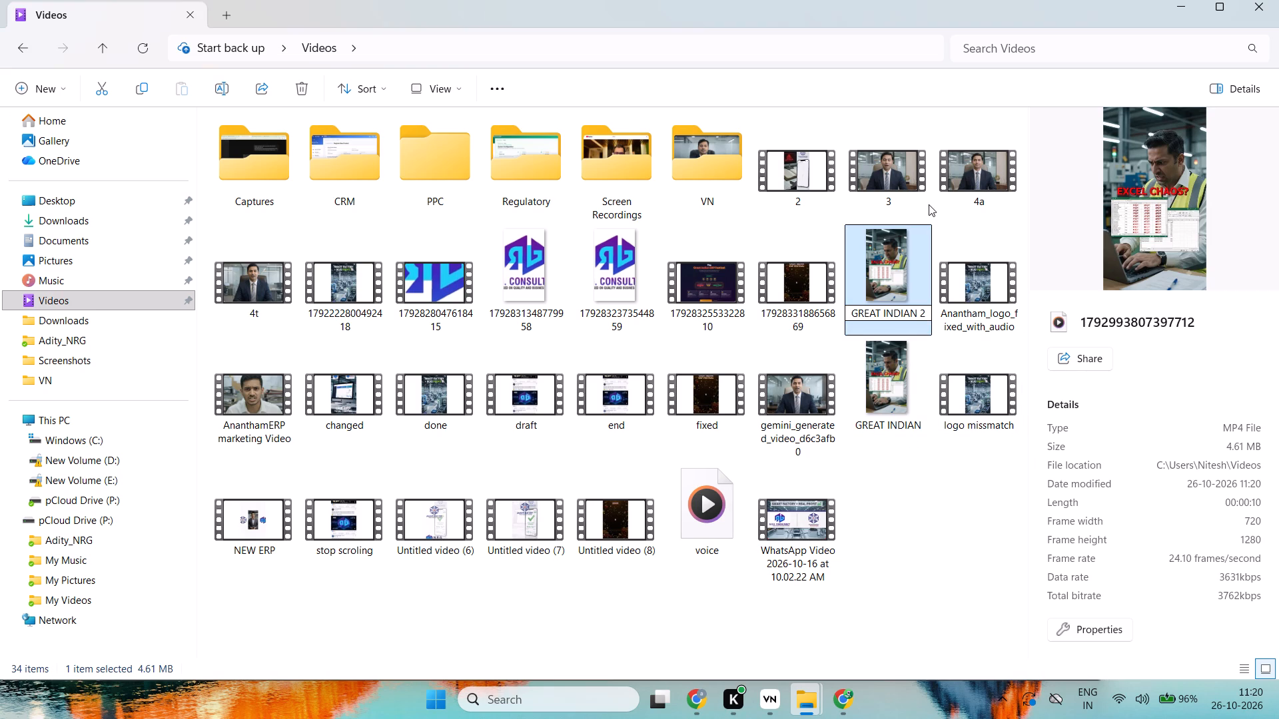
Copy GREAT INDIAN 2 to the Adity_NRG folder on pCloud Drive and check that folder's files.
drag(881, 279, 108, 559)
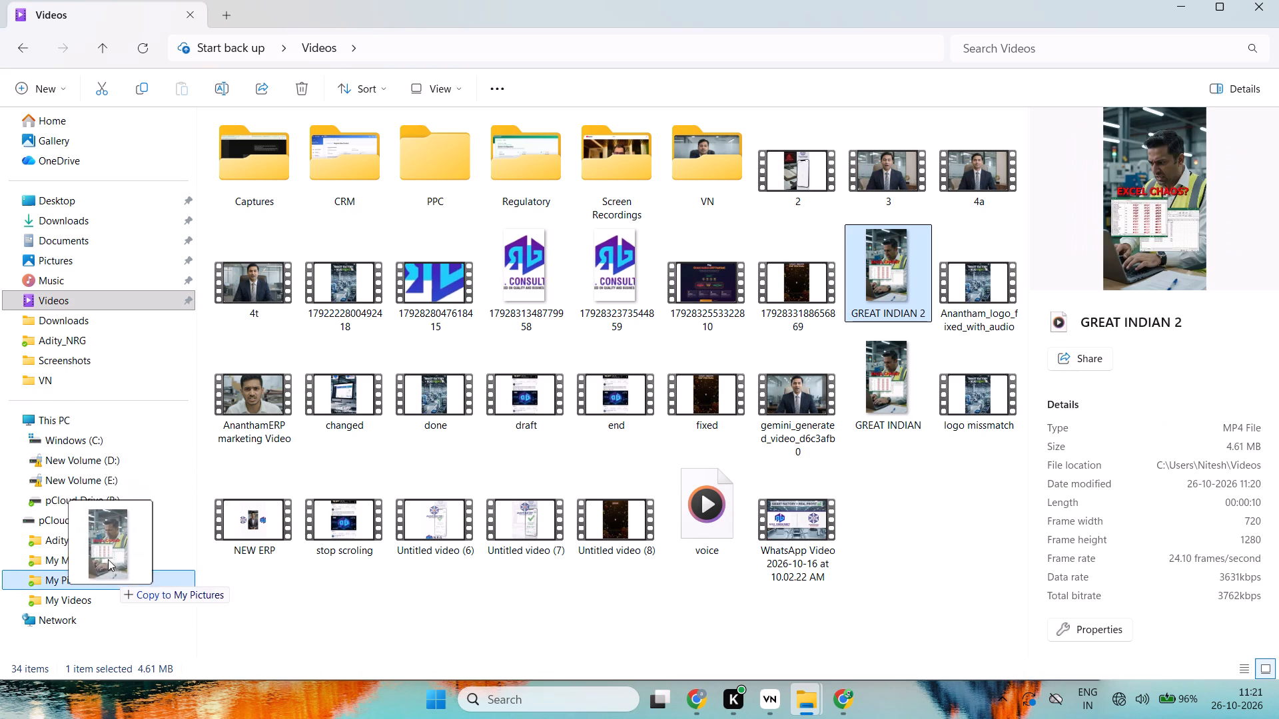
drag(108, 559, 105, 546)
click(105, 546)
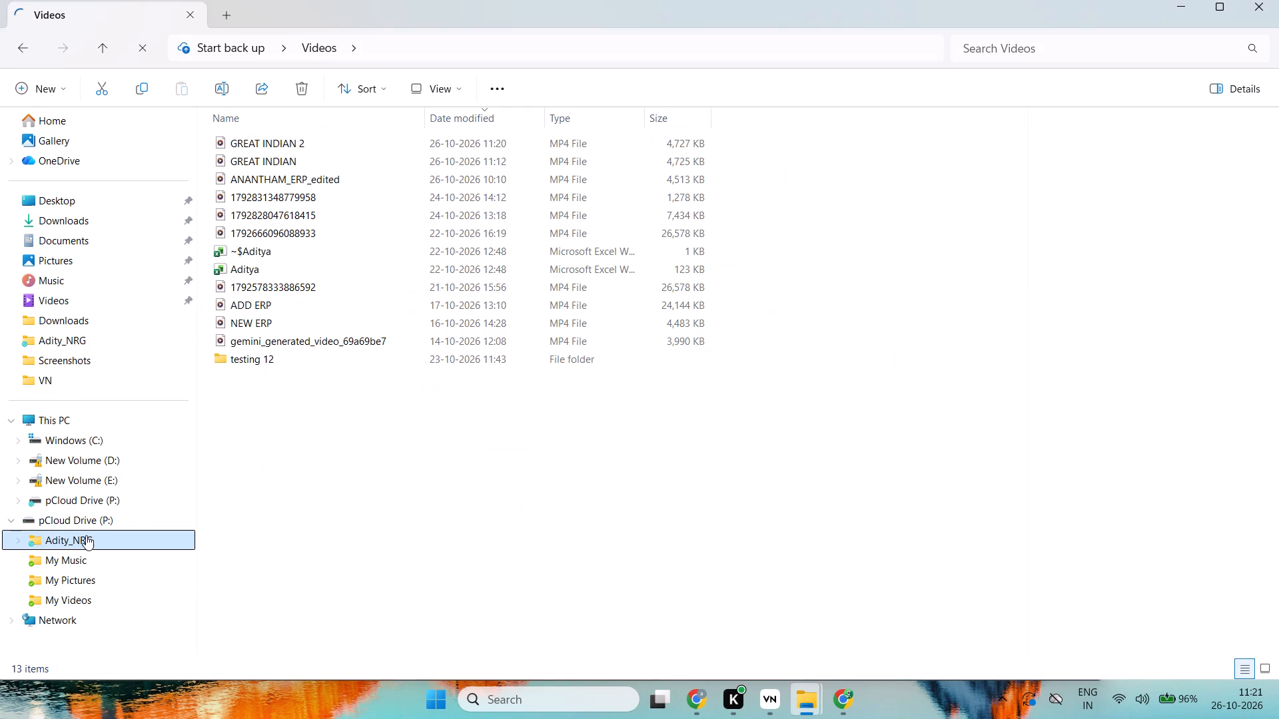
click(308, 159)
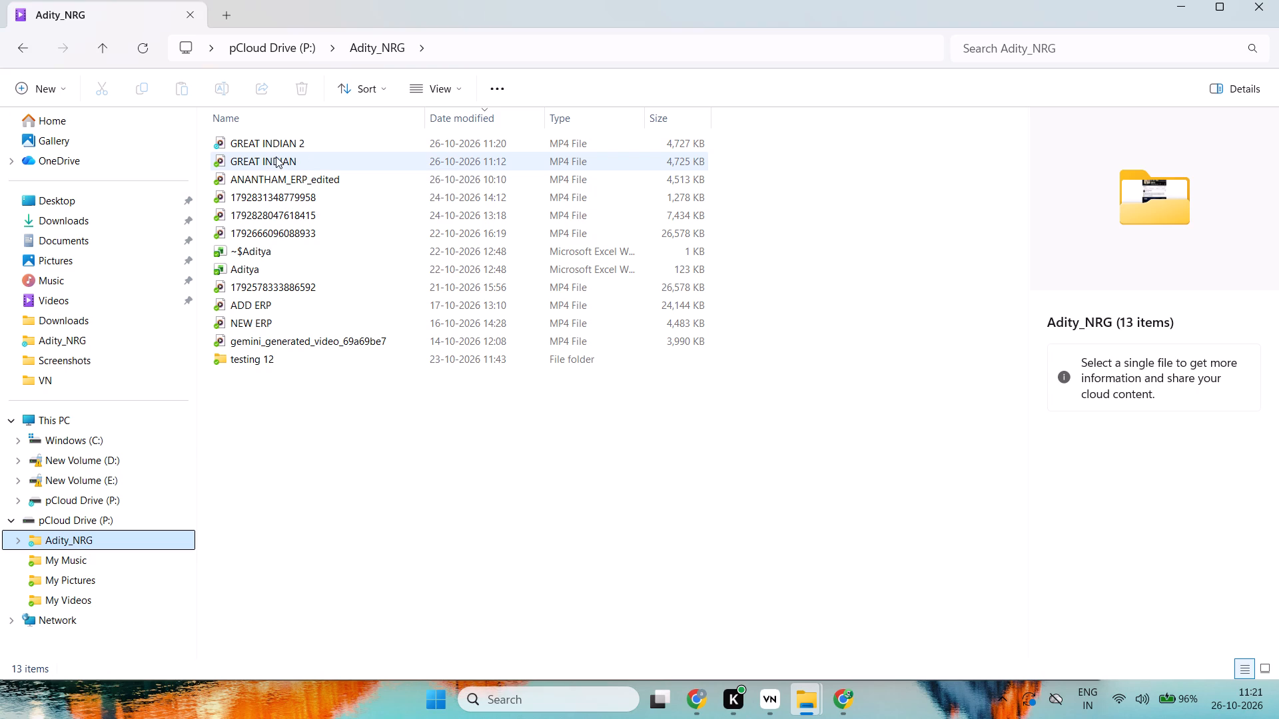
click(278, 163)
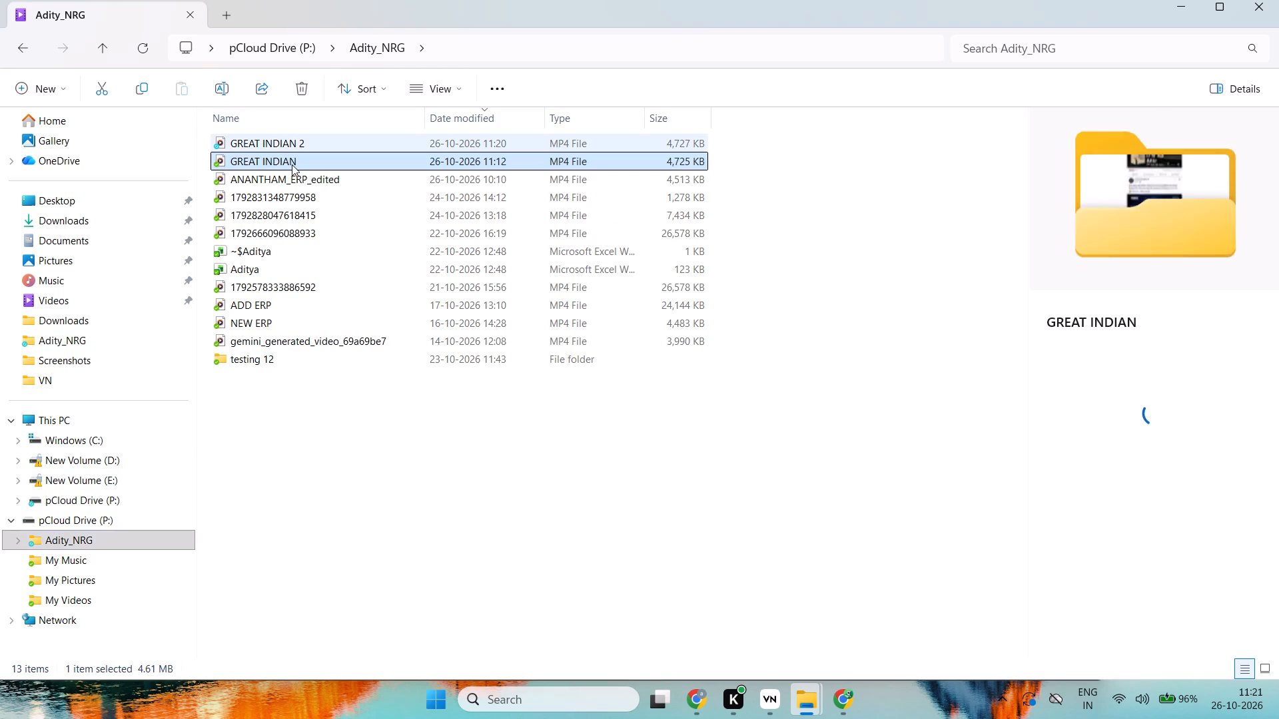
click(345, 457)
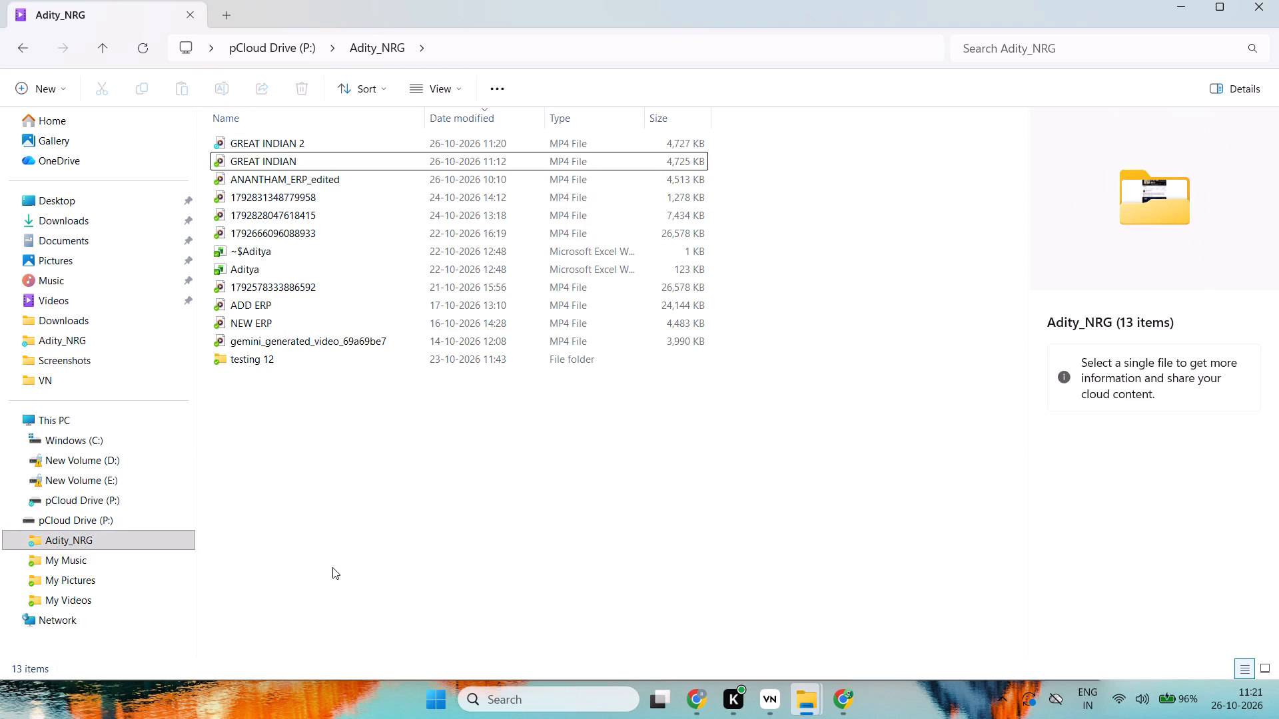
Switch back to VN, close the finished export and open the three-clip Oct 24, 2026 project.
key(alt+Tab)
click(813, 545)
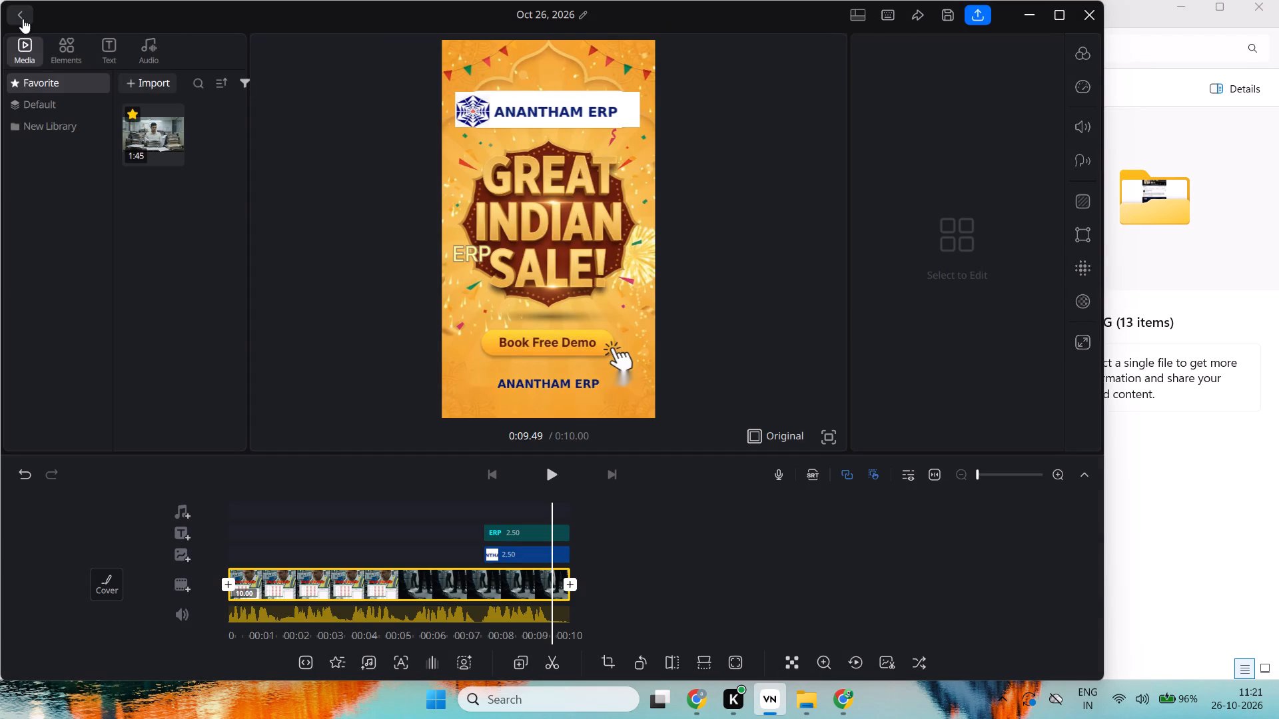
click(949, 12)
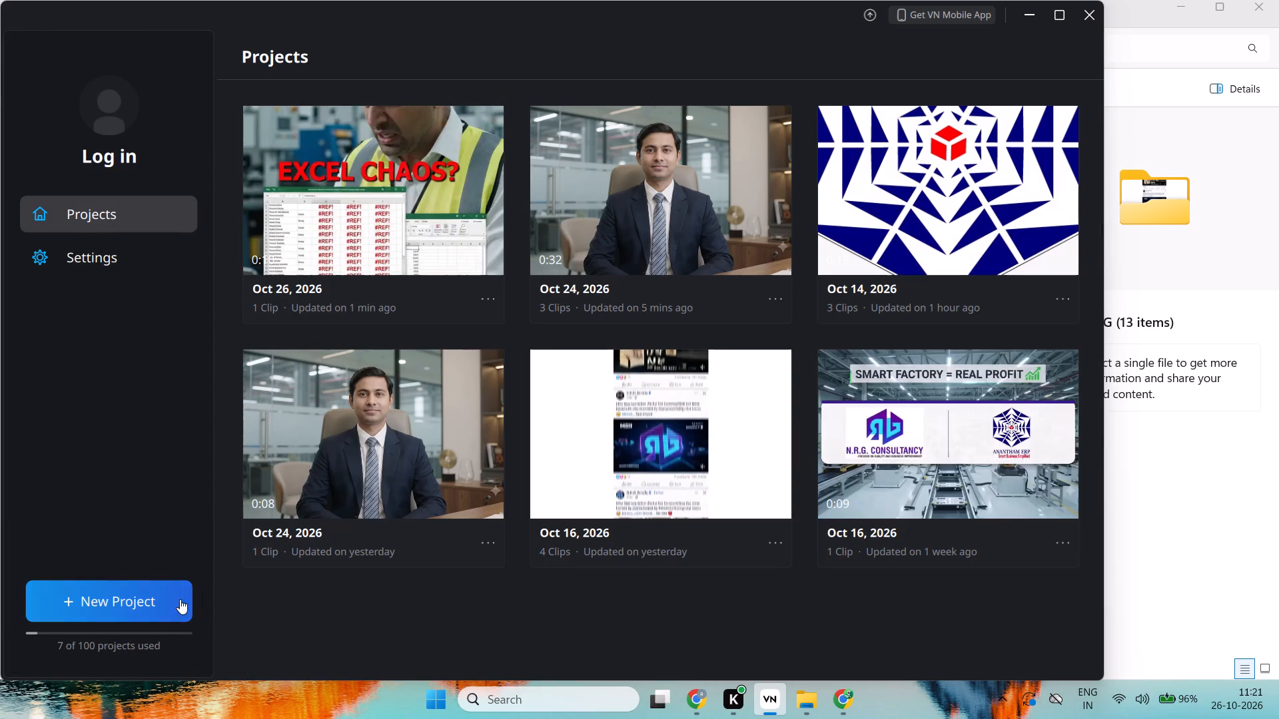
scroll(665, 426, down, 3)
scroll(614, 469, up, 3)
click(621, 214)
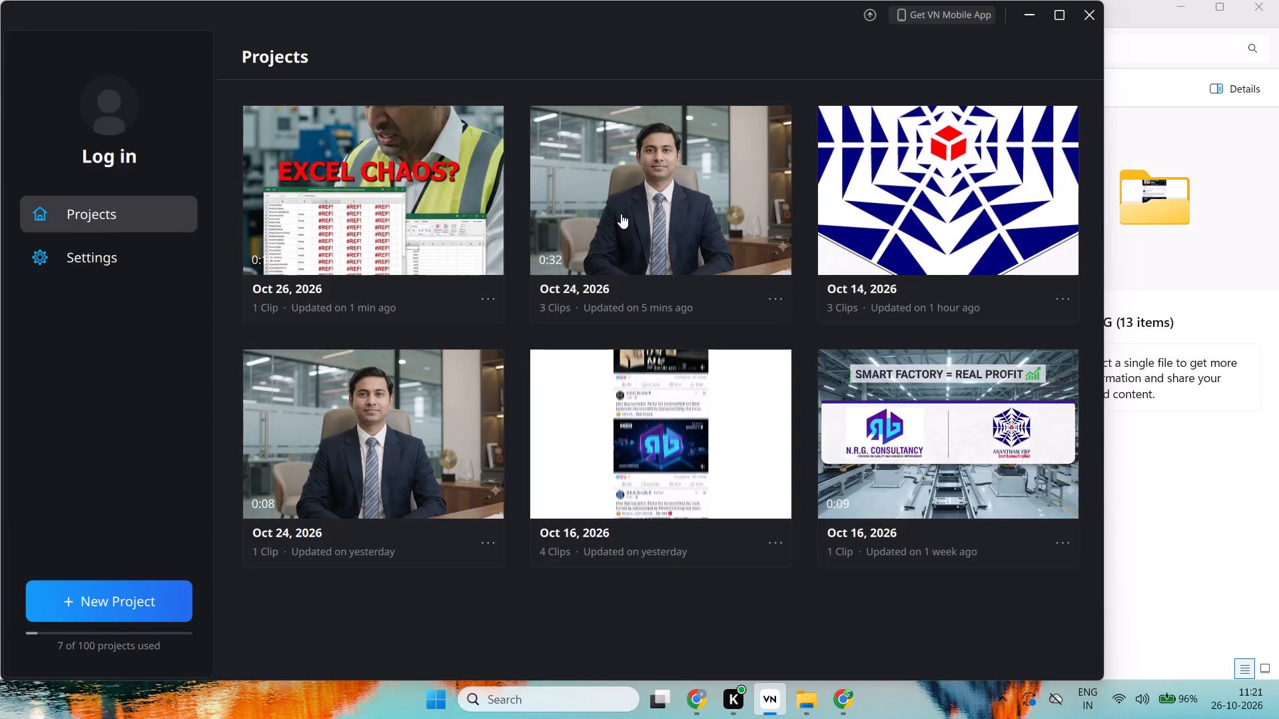
double_click(621, 214)
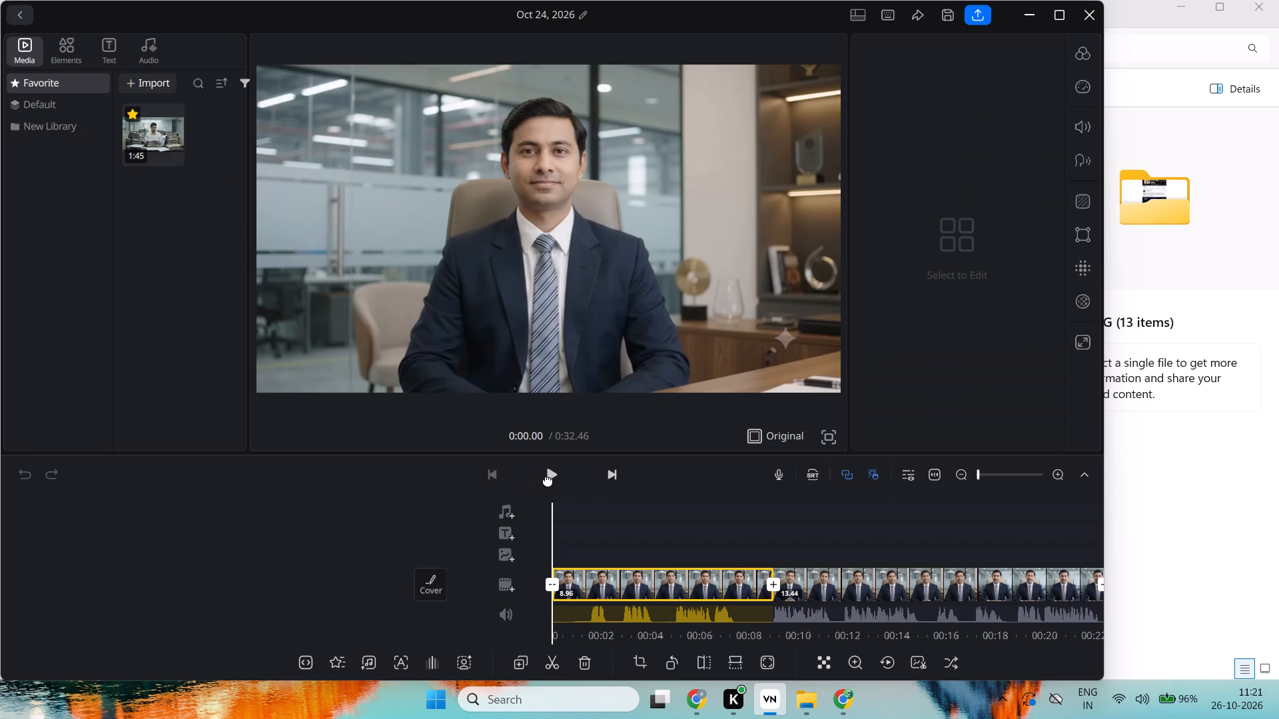
Play the project from the start into the third clip, to about 23.7 seconds.
click(548, 477)
click(554, 476)
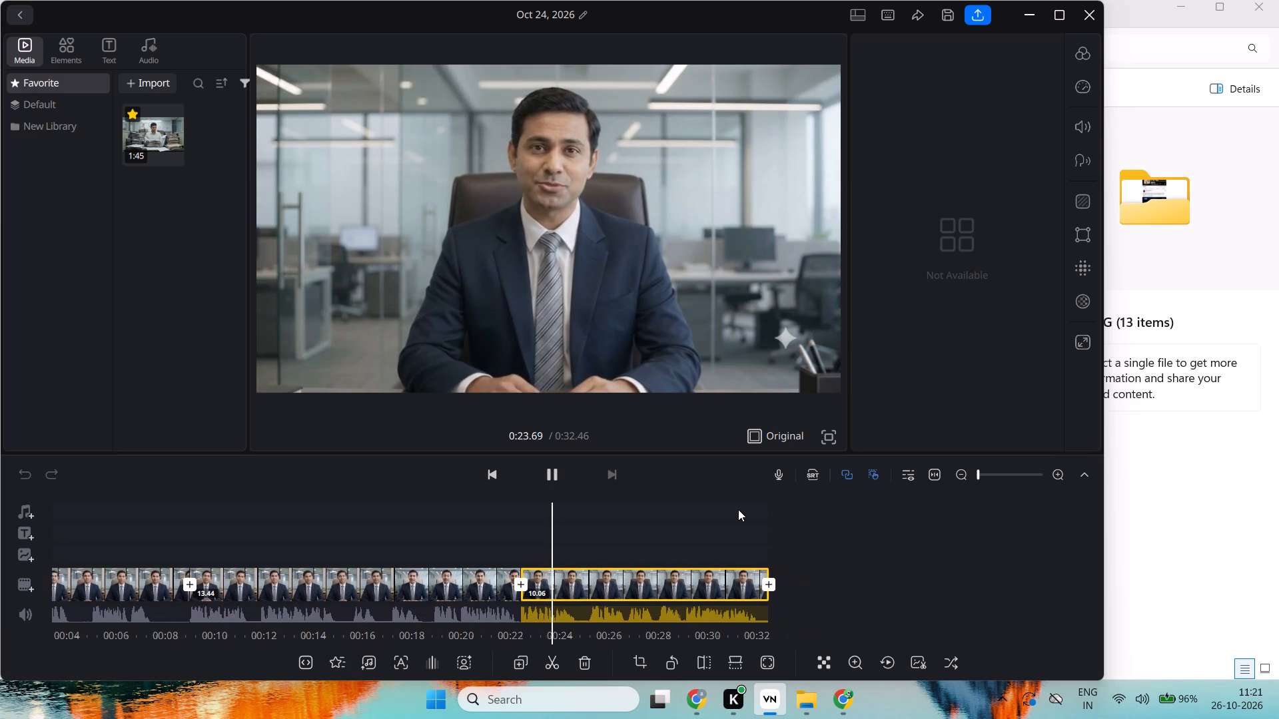
Replay the join between the second and third clips, around 22 to 23 seconds, to examine the transition.
key(Left)
key(Left)
key(Left)
key(Left)
key(Left)
key(Left)
key(Left)
key(Left)
key(Left)
key(Left)
key(Left)
key(Left)
key(Left)
key(Left)
key(Left)
key(Left)
key(Left)
key(Left)
key(Left)
key(Left)
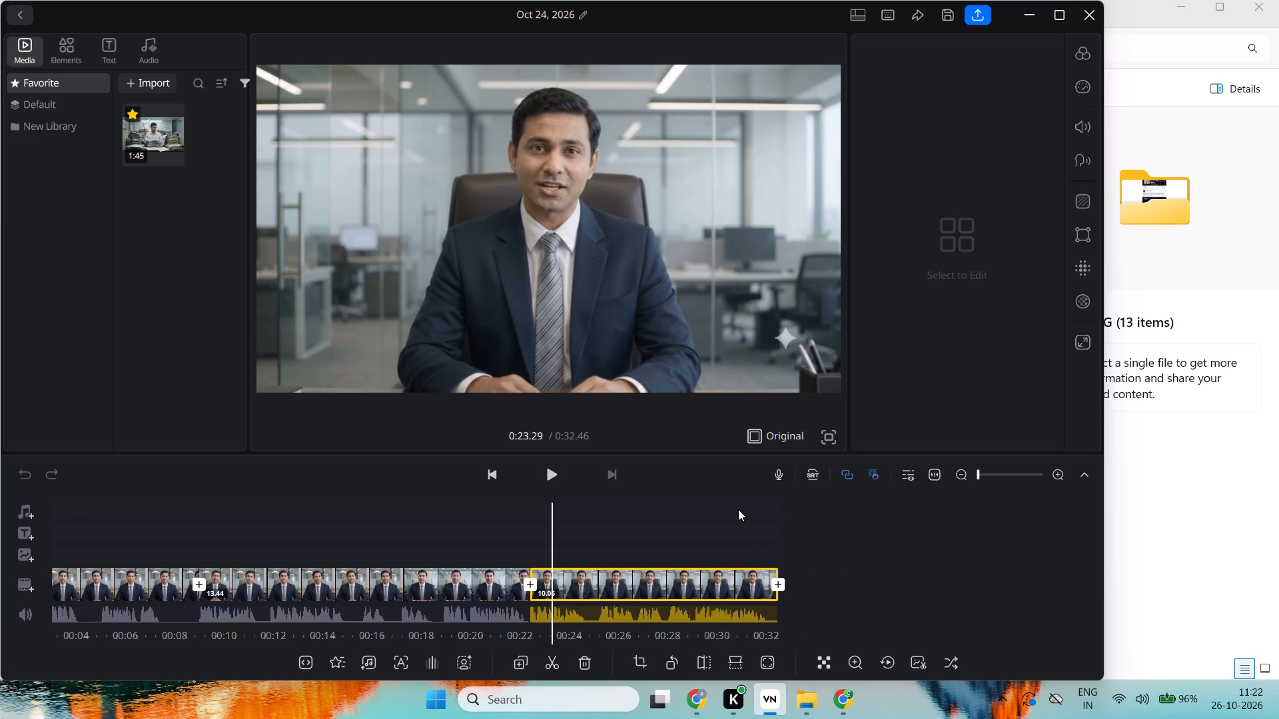
key(space)
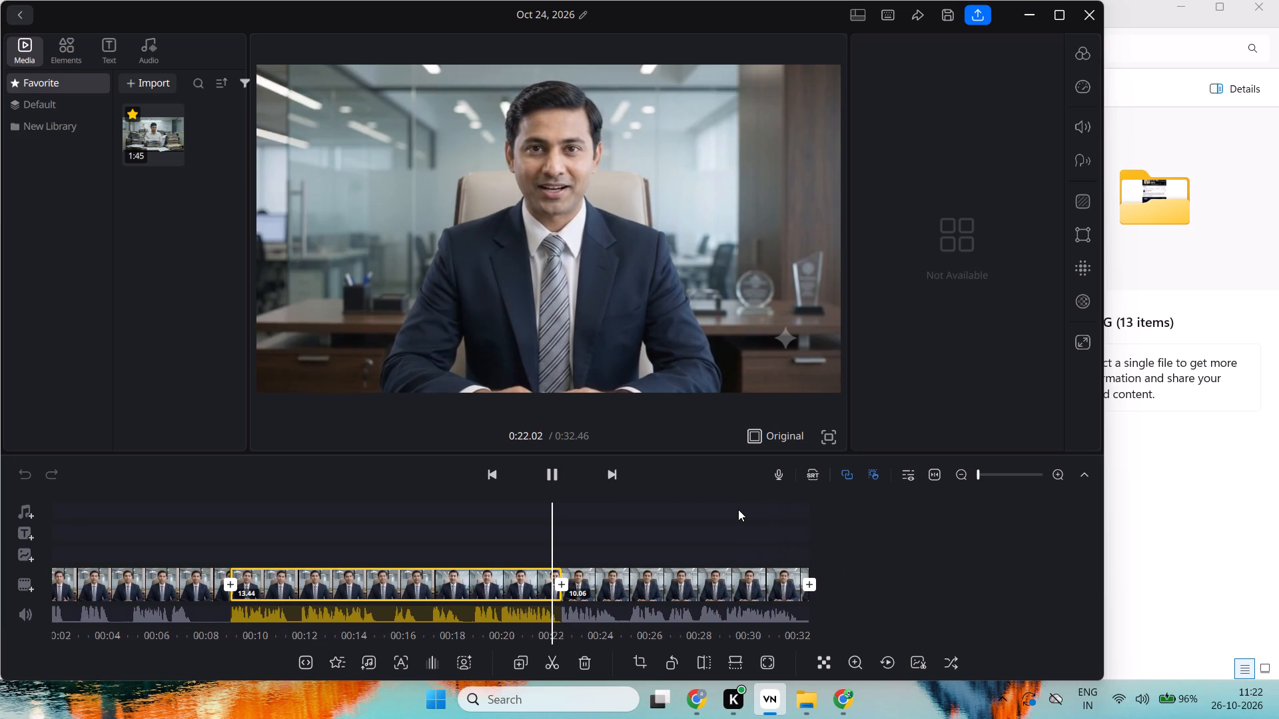
key(Left)
key(Left)
key(Left)
key(Left)
key(Left)
key(Left)
key(Left)
key(Left)
key(Left)
key(Left)
key(Left)
key(Left)
key(Left)
key(Left)
key(Left)
key(Left)
key(Left)
key(Left)
key(Left)
key(Left)
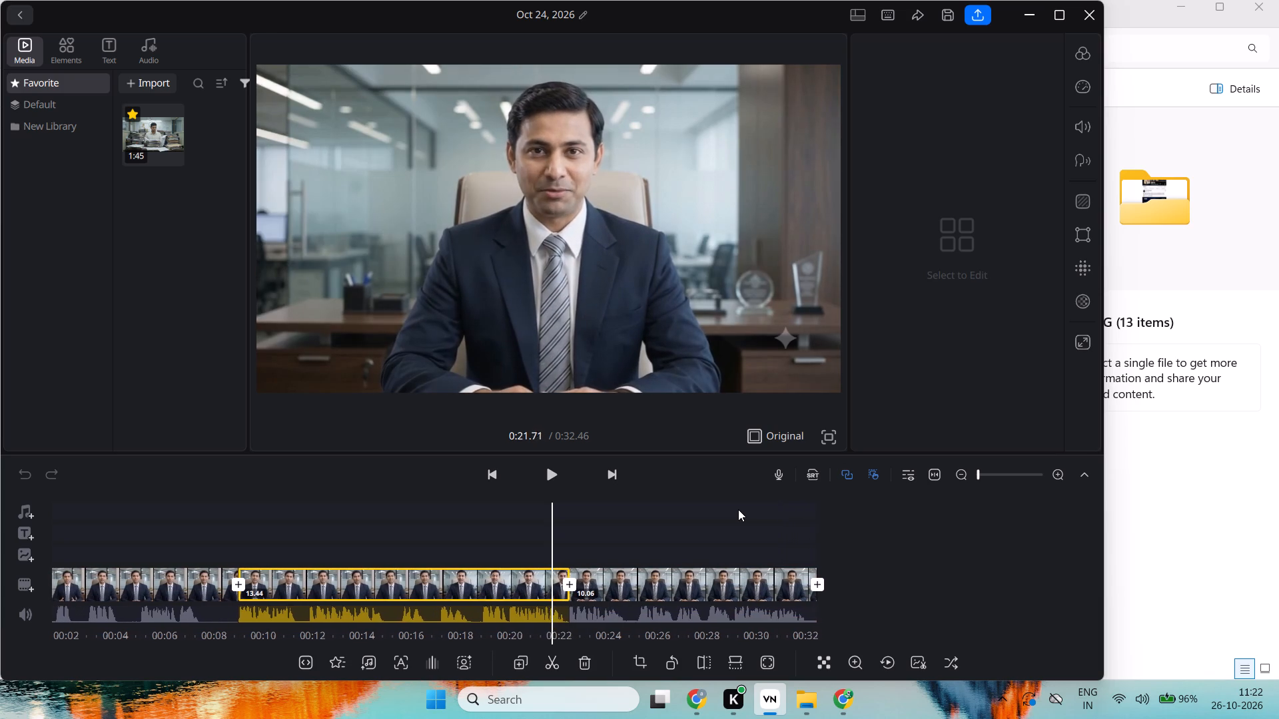
key(space)
key(space)
key(space)
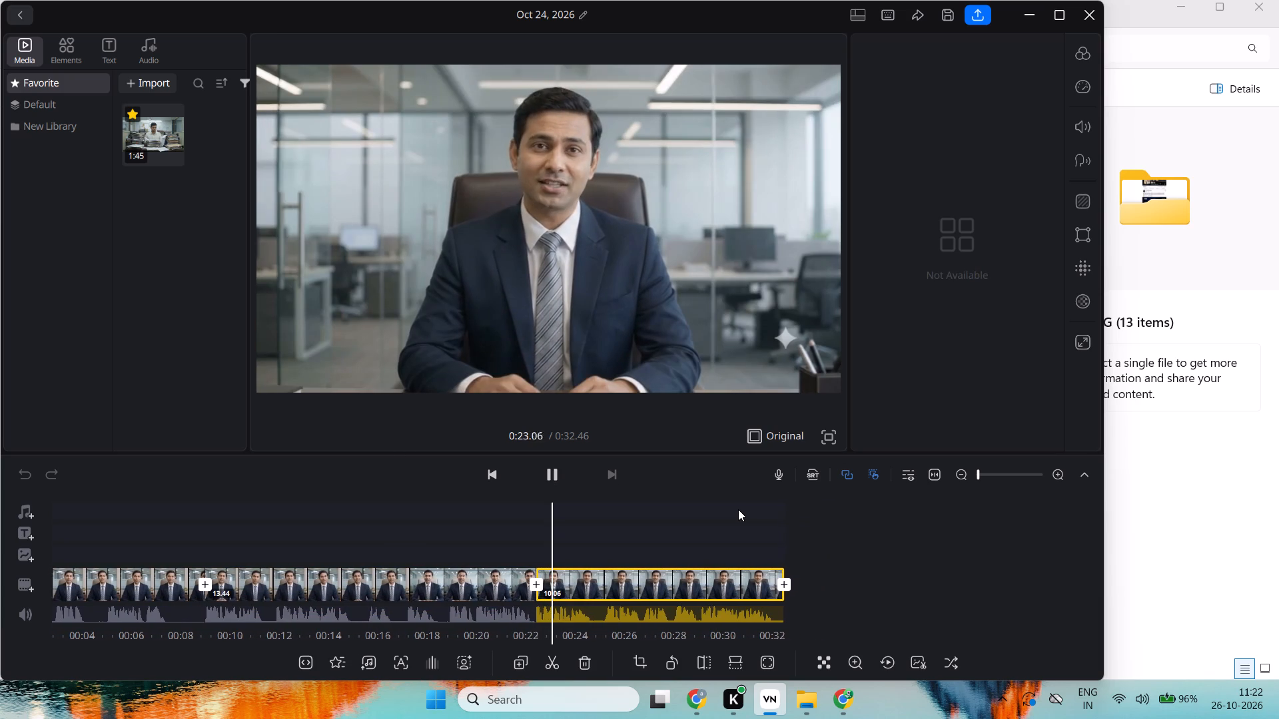
key(Left)
key(Left)
key(Left)
key(Left)
key(Left)
key(Left)
key(Left)
key(Left)
key(Left)
key(Left)
key(Left)
key(Left)
key(Left)
key(Left)
key(Left)
key(Left)
key(Left)
key(Left)
key(Left)
key(Left)
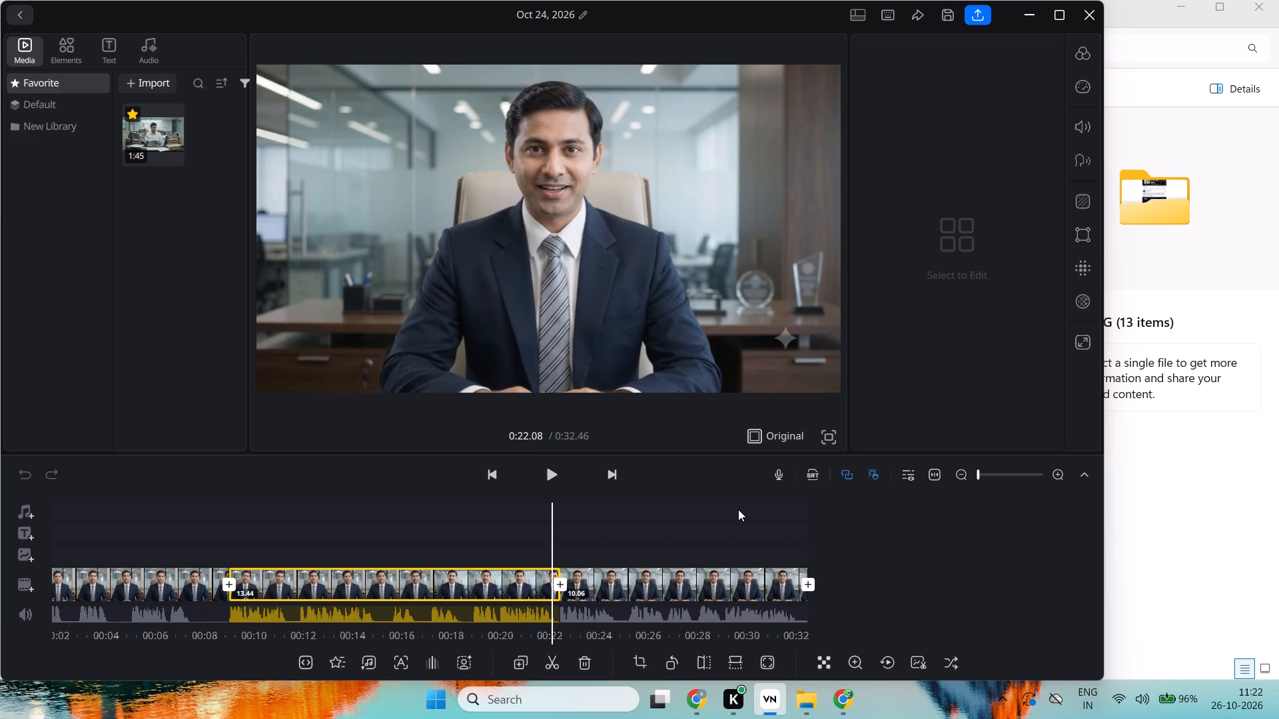
key(space)
Split the third clip at 0:22.54 and delete the short piece before the cut, leaving the clip 9.92 seconds long.
key(Left)
key(Left)
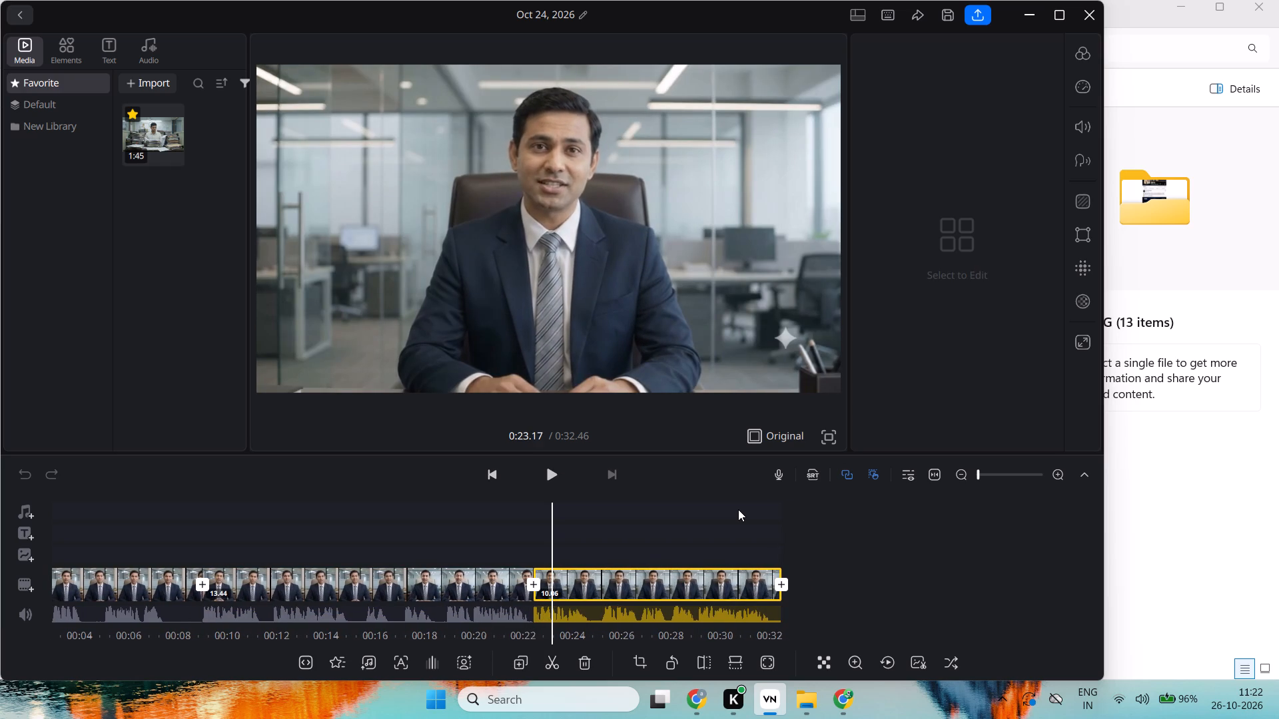
key(Left)
key(Left)
key(Left)
key(Left)
key(Left)
key(Left)
key(Left)
key(Left)
key(Left)
key(Left)
key(Left)
key(Left)
key(Left)
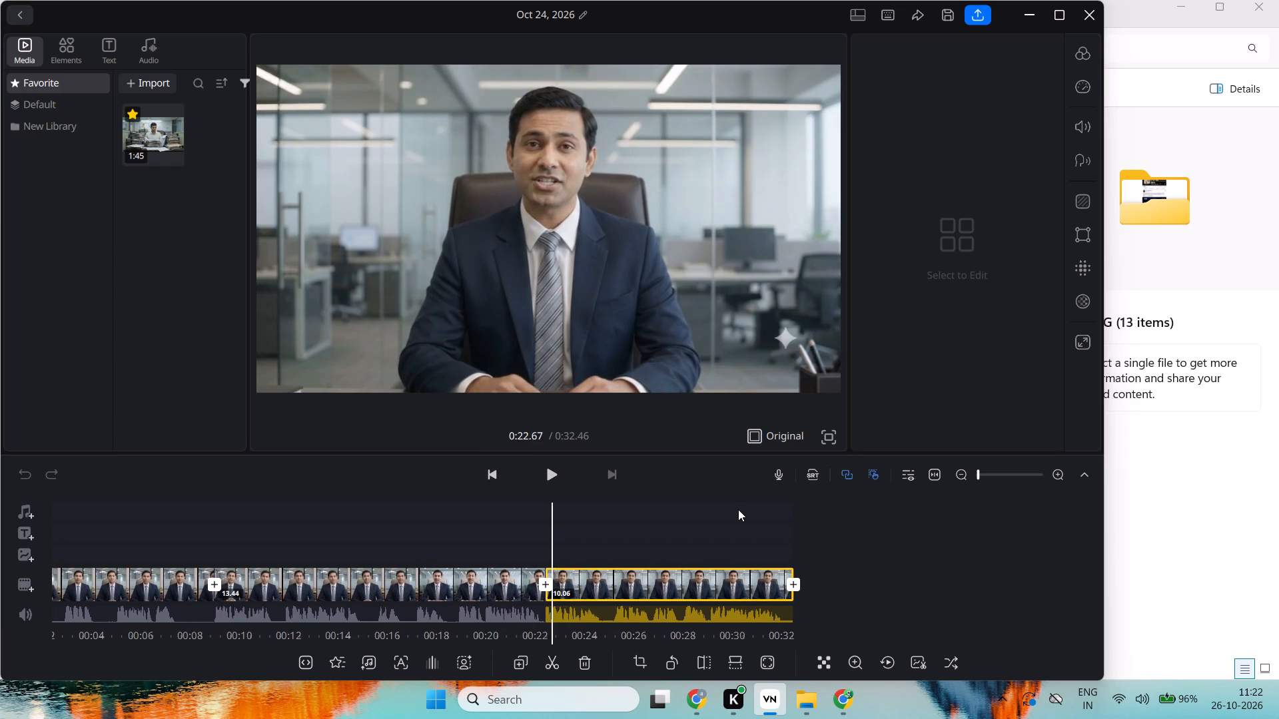
key(Left)
key(Left)
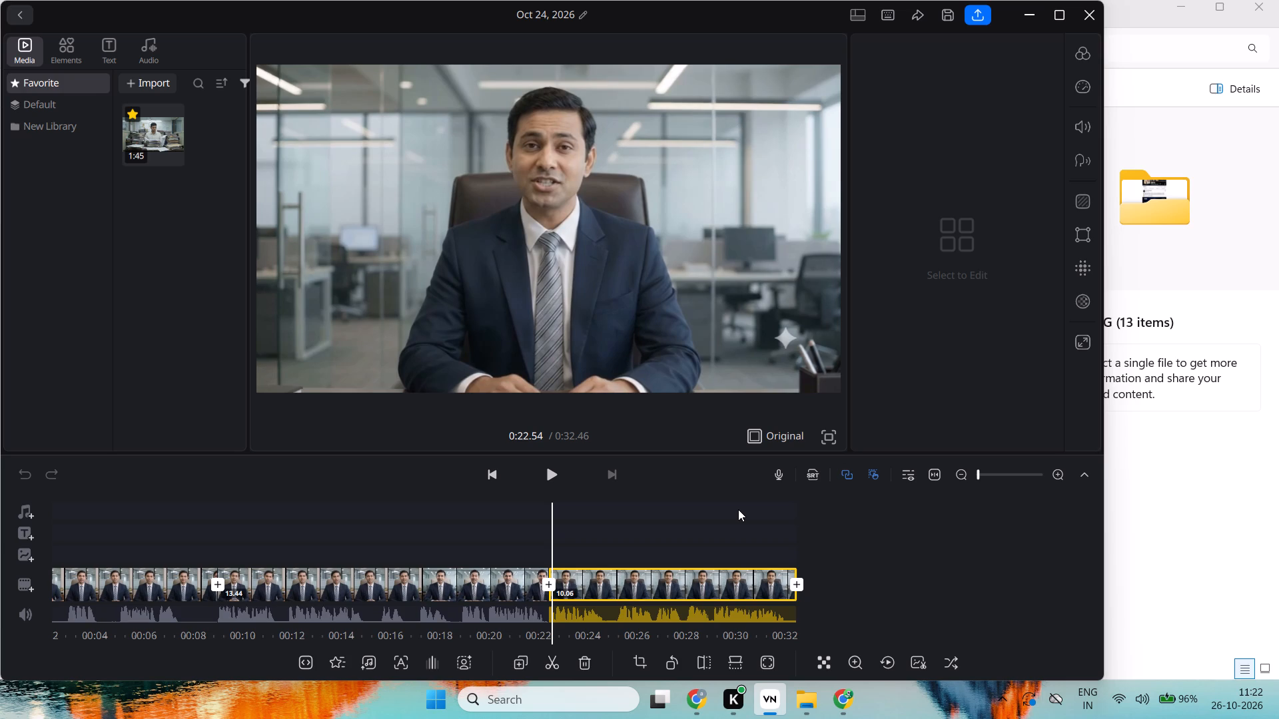
click(556, 663)
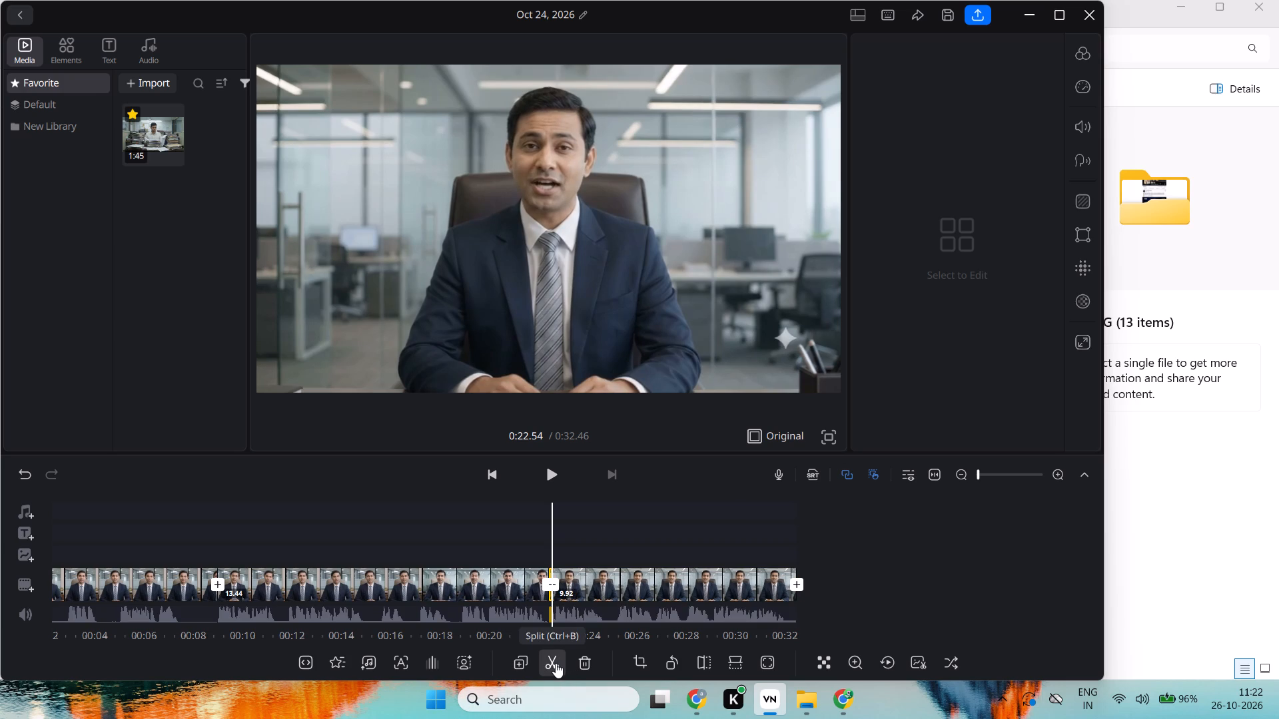
click(588, 663)
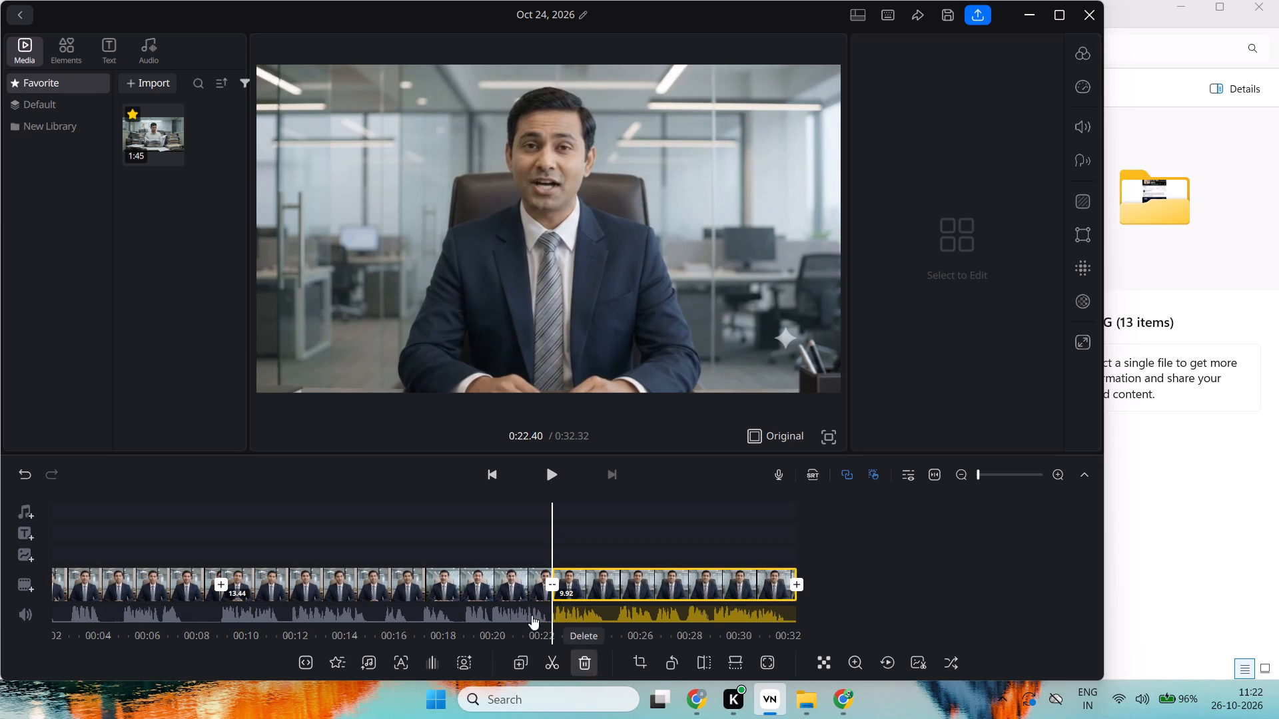
Play back the join between the second and third clips from about 21.4 seconds to check the cut.
click(502, 571)
click(508, 572)
key(space)
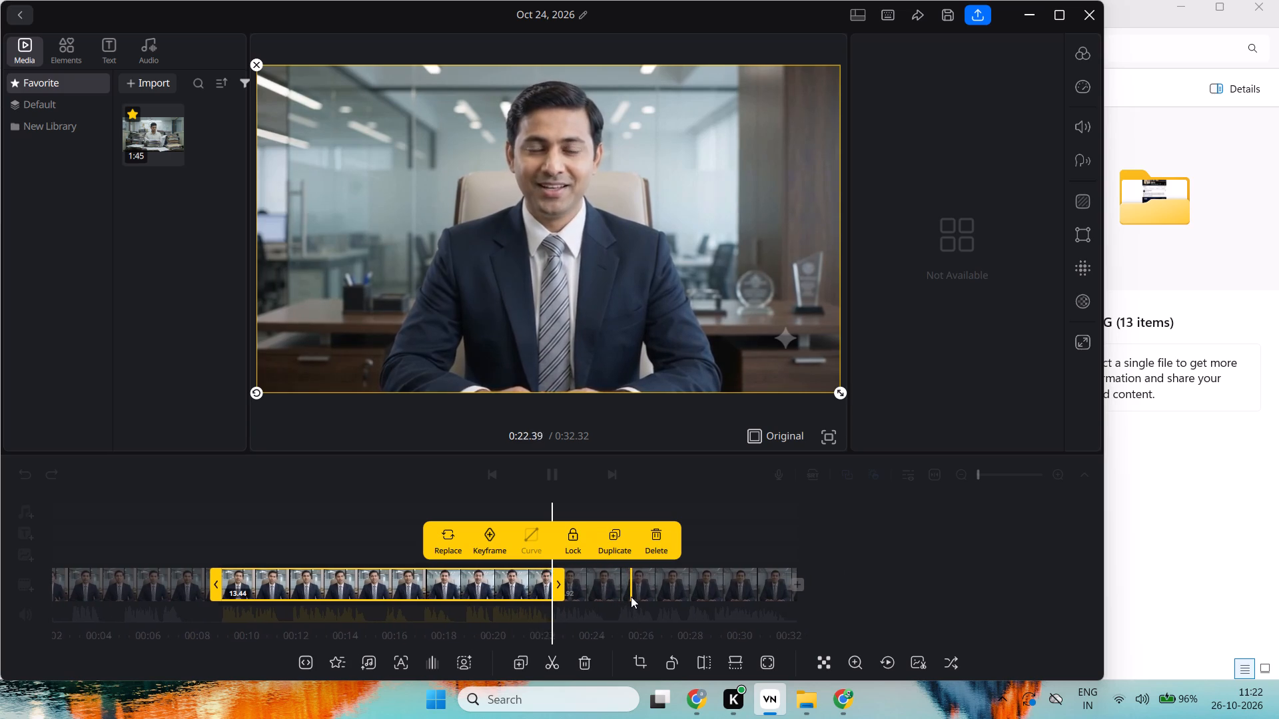
click(492, 589)
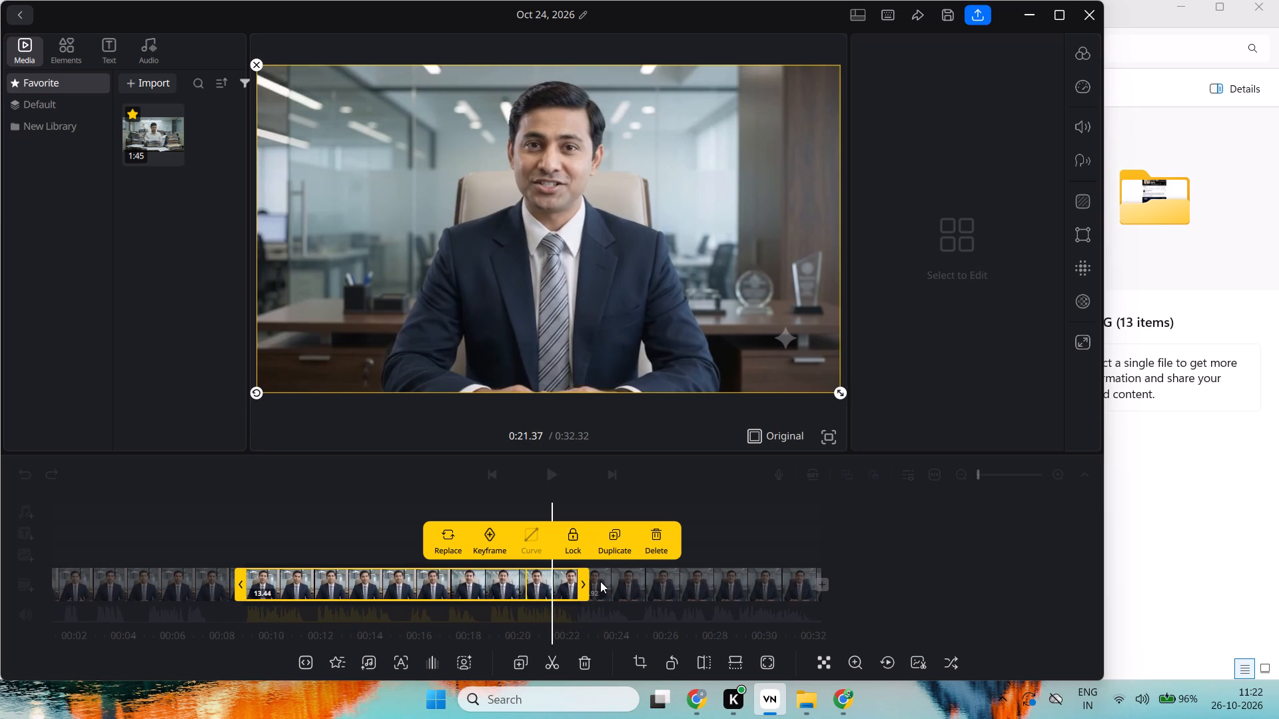
key(space)
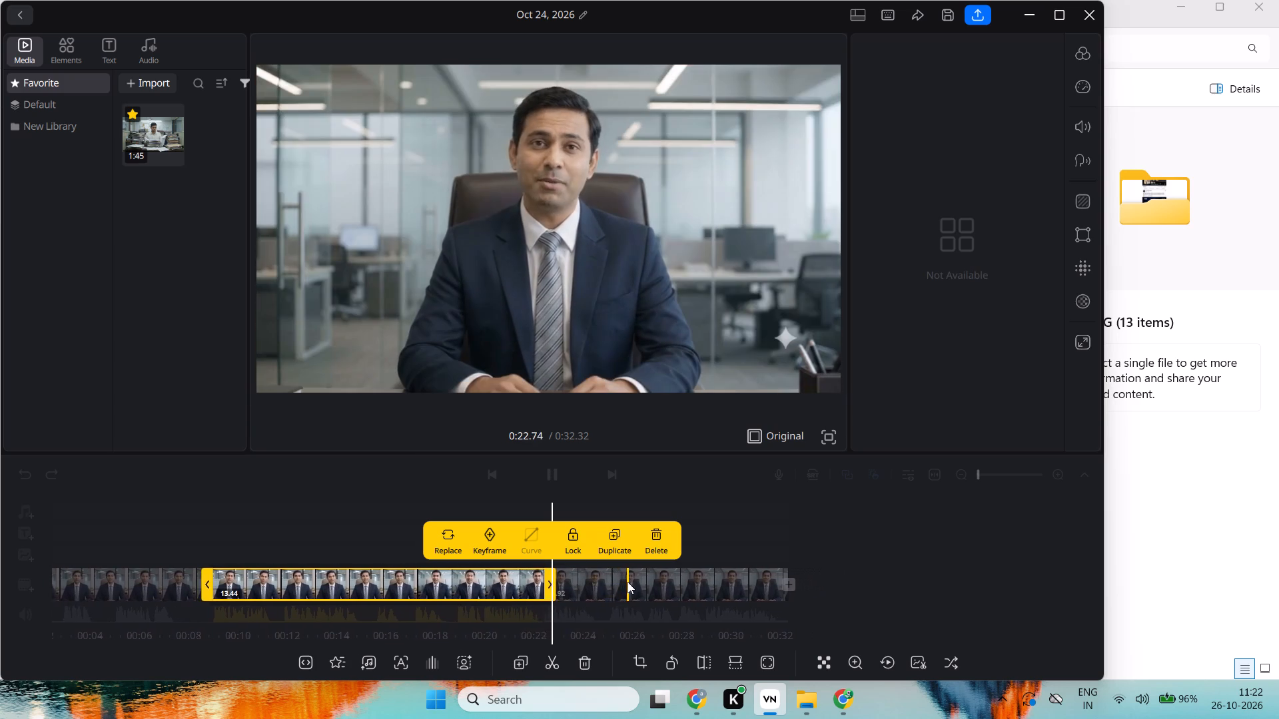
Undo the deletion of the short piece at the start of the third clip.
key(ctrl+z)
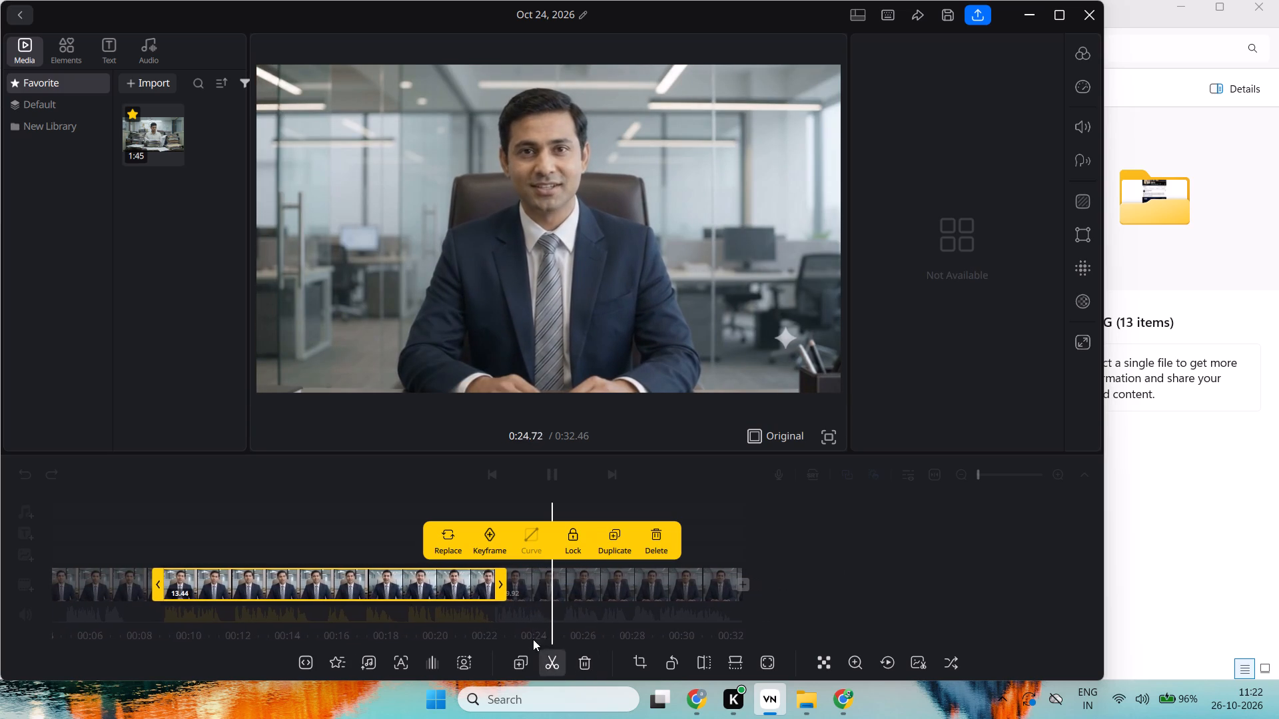
Play from about 19 seconds across the join into the third clip, and step back to 0:23.54 to examine the transition.
click(446, 592)
click(502, 585)
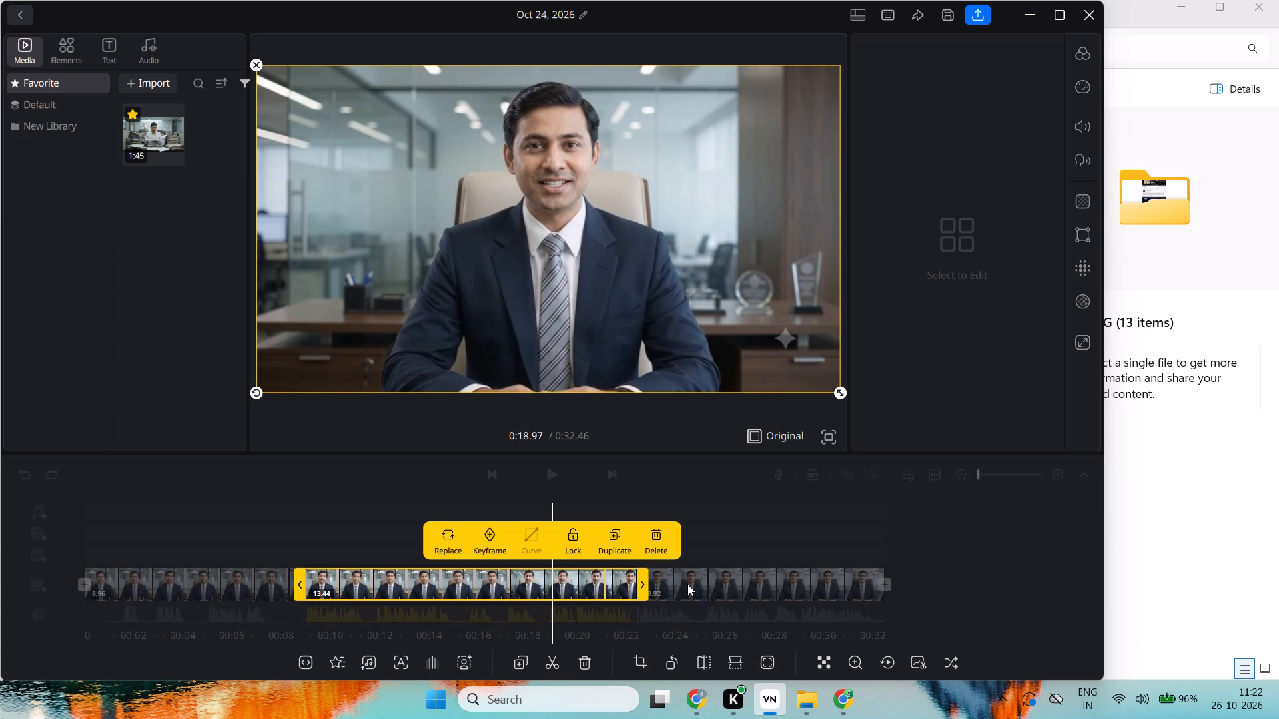
click(773, 531)
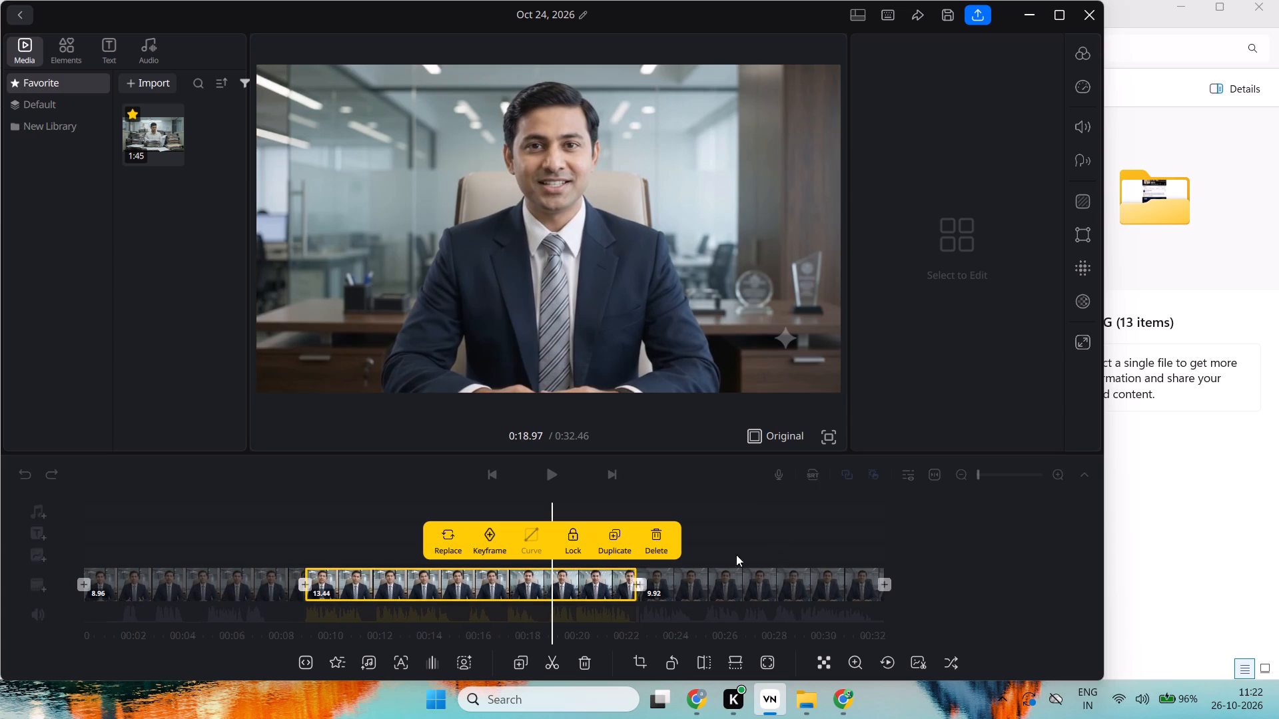
key(space)
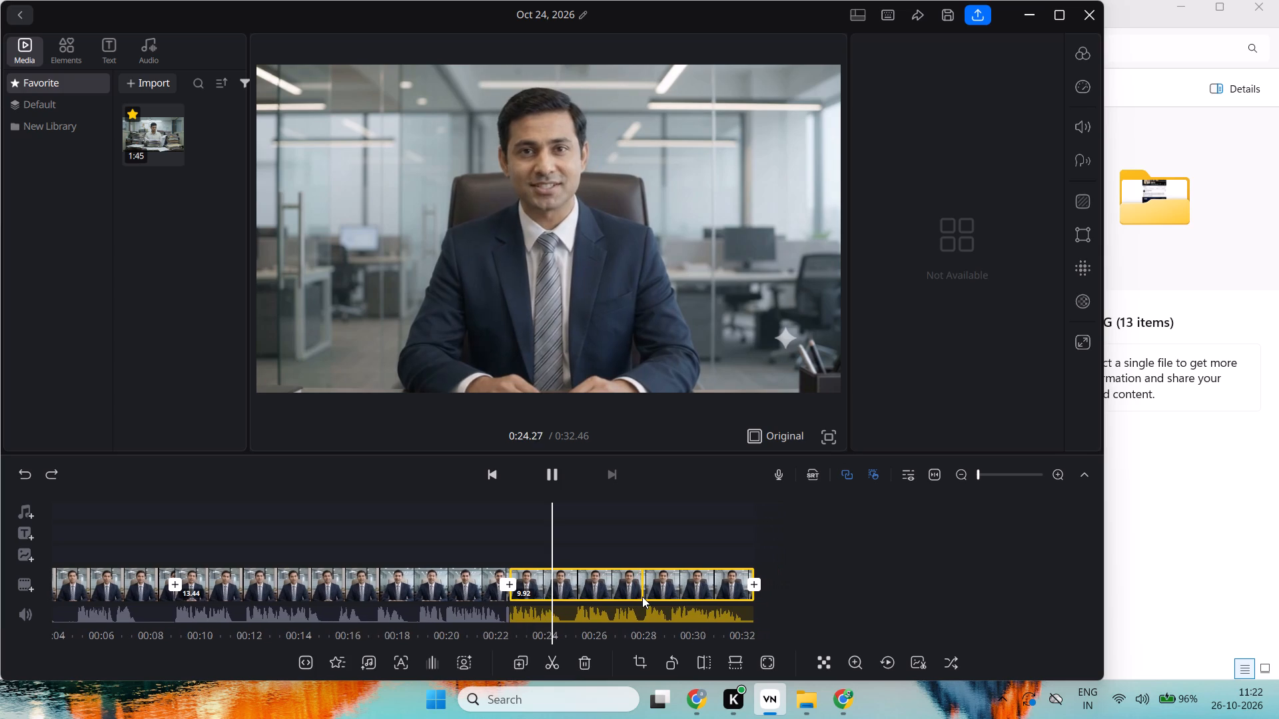
key(Left)
key(Left)
key(Left)
key(Left)
key(Left)
key(Left)
key(Left)
key(Left)
key(Left)
key(Left)
key(Left)
key(Left)
key(Left)
key(Left)
key(Left)
key(Left)
key(Left)
key(Left)
key(Left)
key(Left)
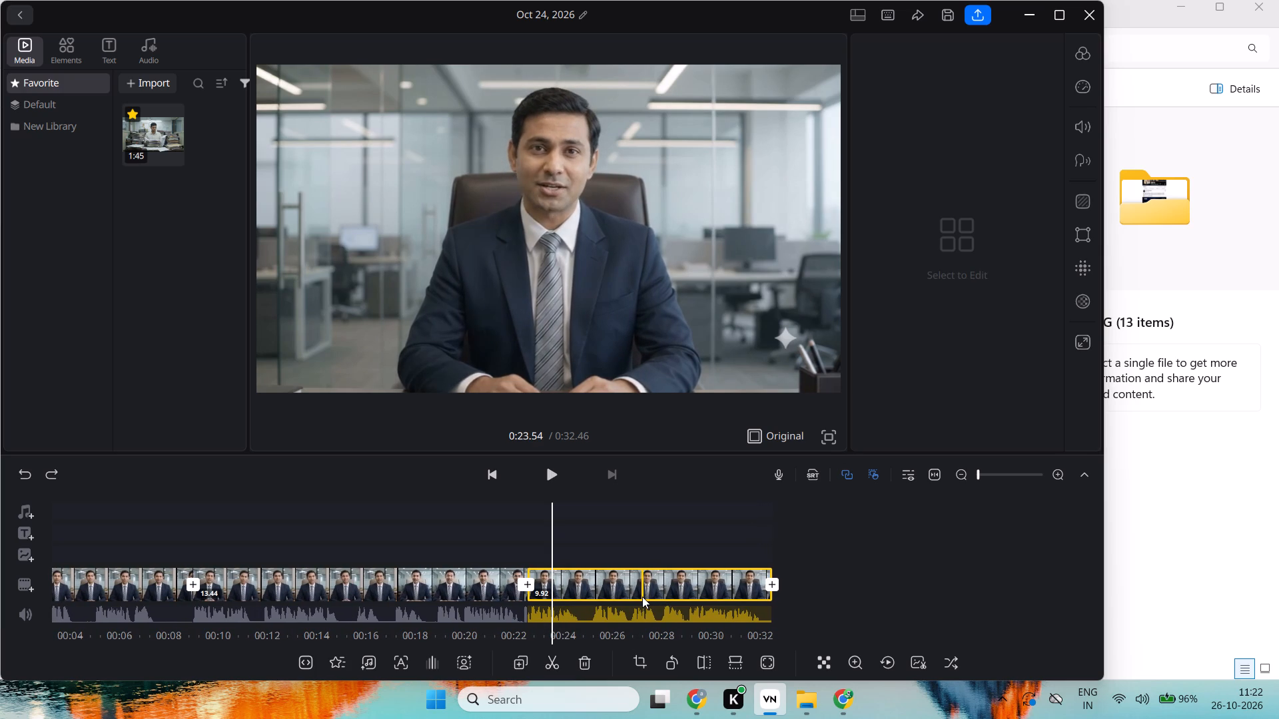
Delete the 9.92-second third clip and the short leftover piece before it, so the project ends with the second clip.
click(580, 660)
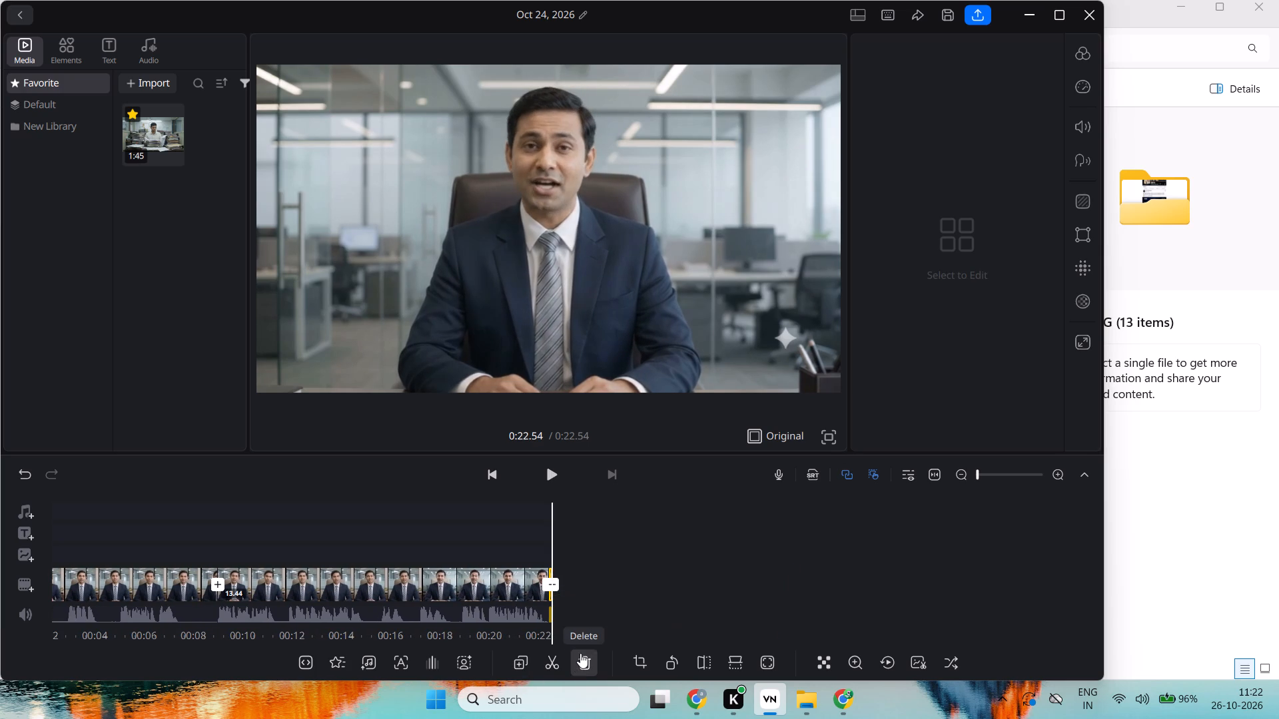
click(590, 666)
click(29, 590)
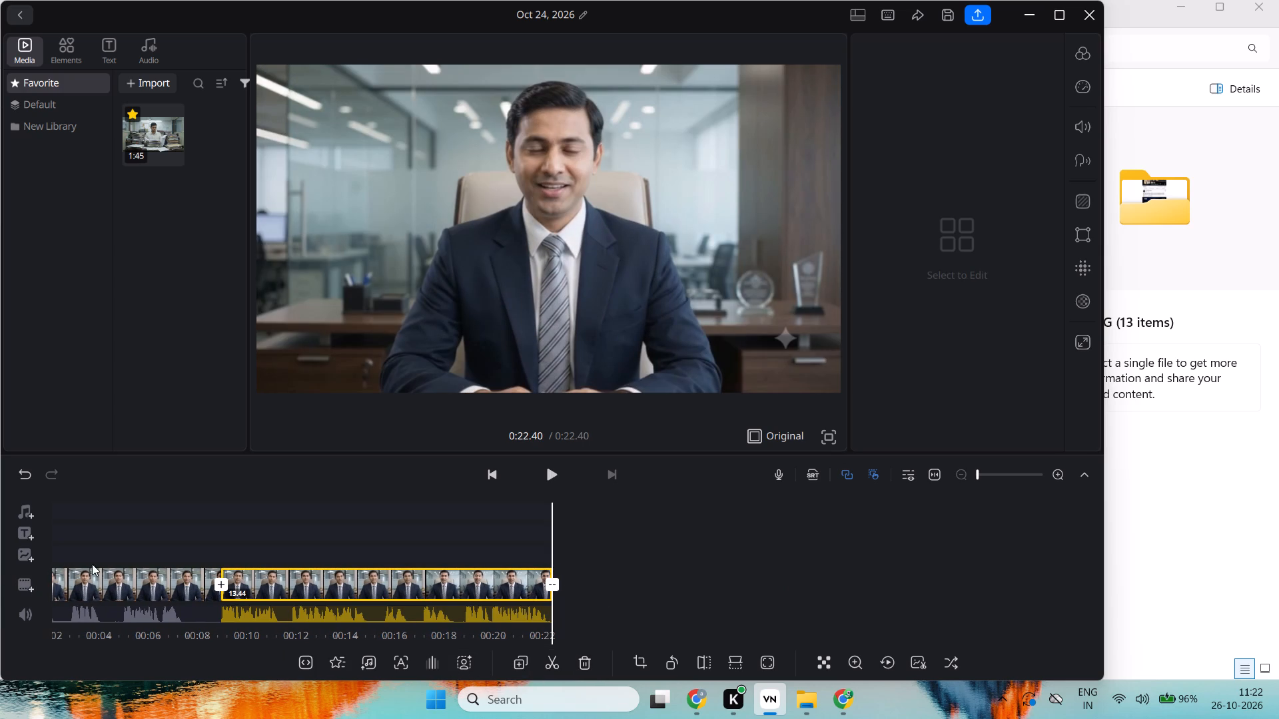